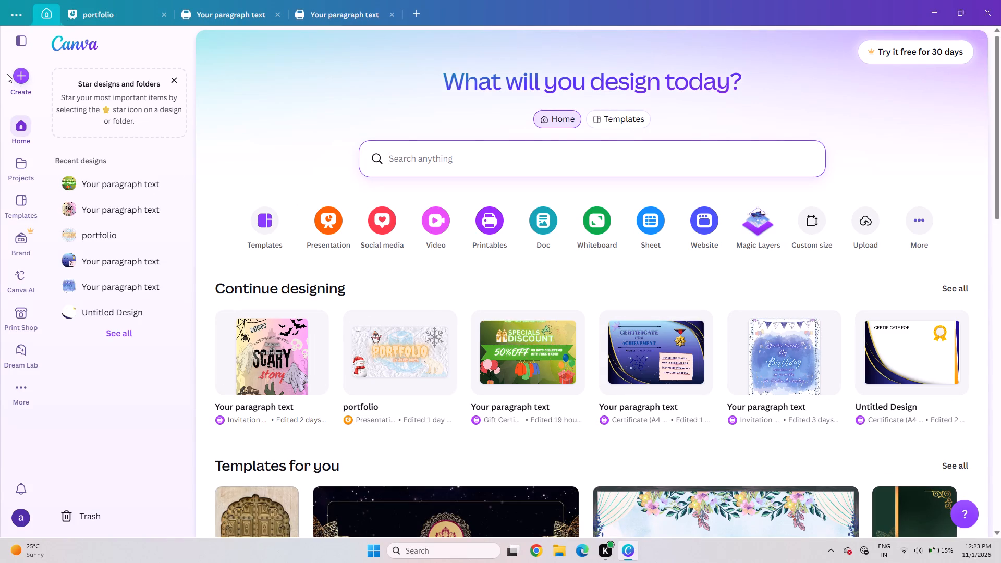
Search the design types for "poster" and create a blank Poster (A2, Portrait) design.
click(16, 74)
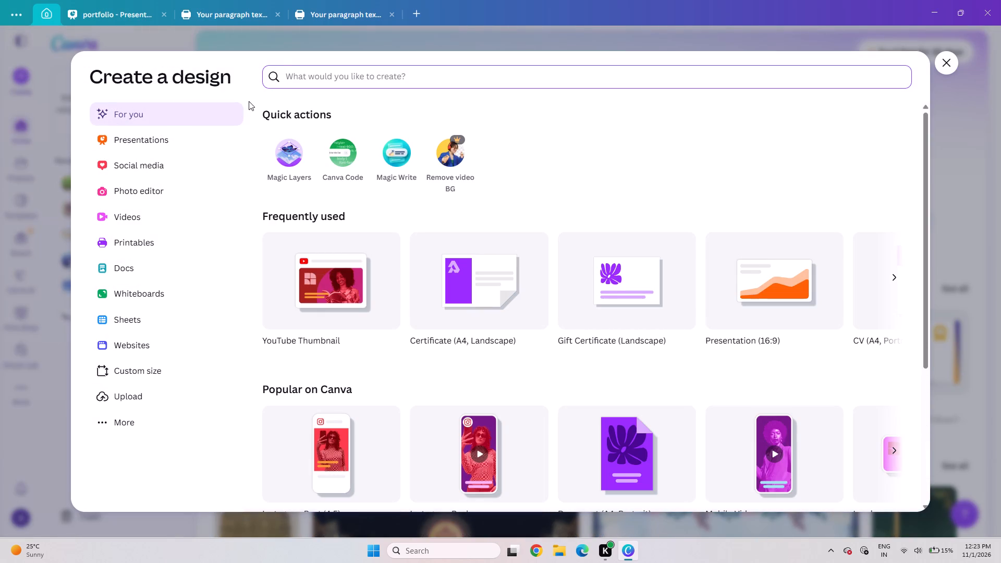
text(poster)
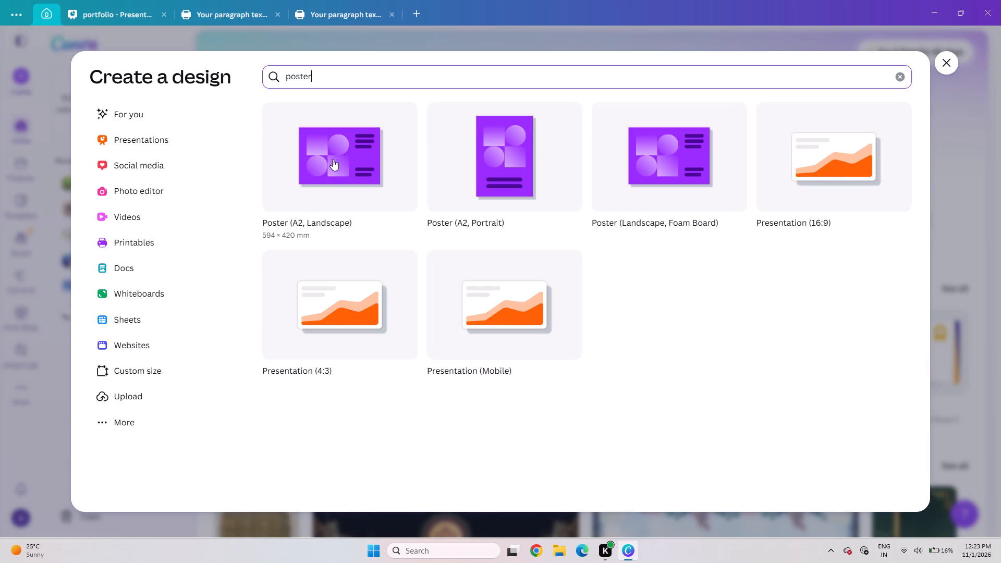
click(509, 159)
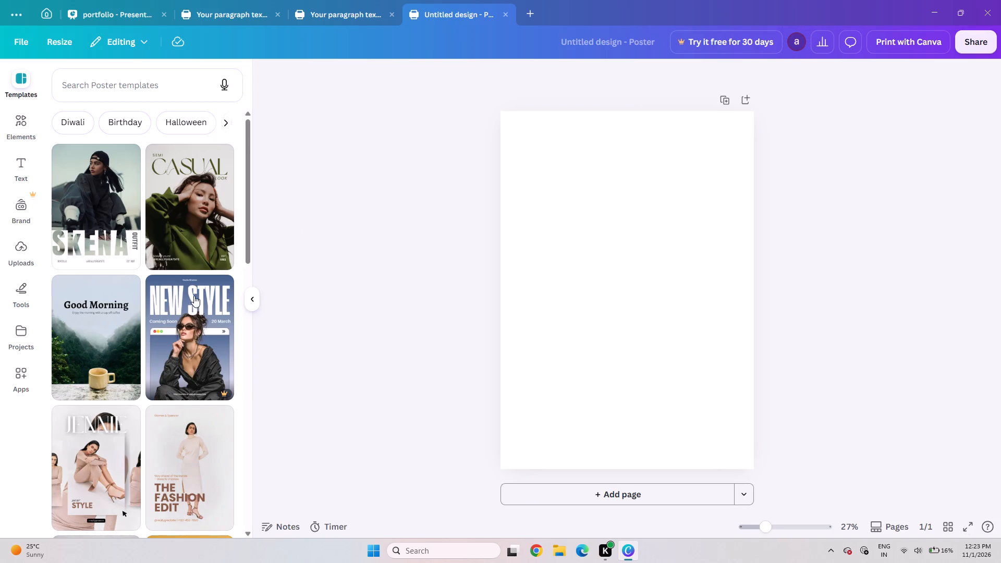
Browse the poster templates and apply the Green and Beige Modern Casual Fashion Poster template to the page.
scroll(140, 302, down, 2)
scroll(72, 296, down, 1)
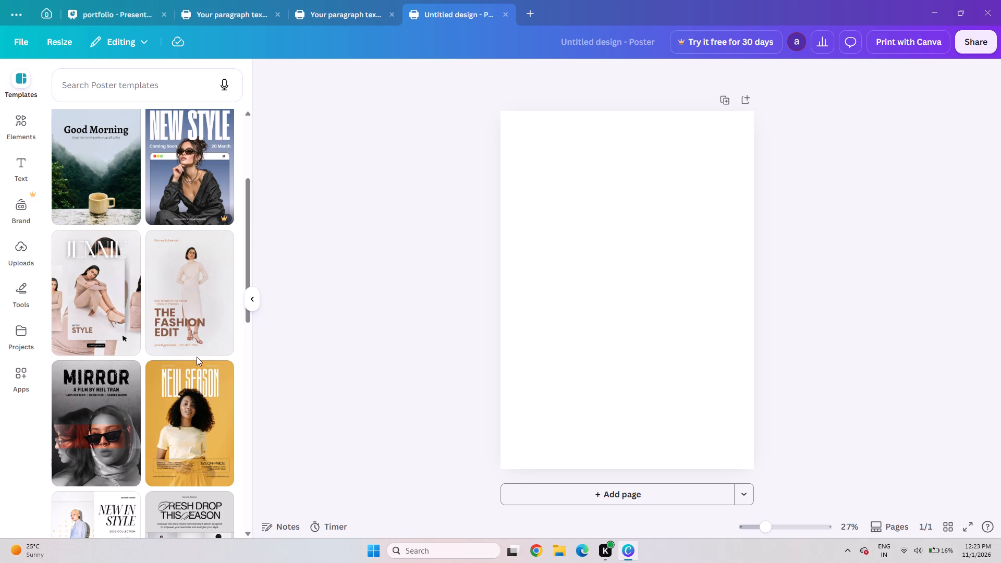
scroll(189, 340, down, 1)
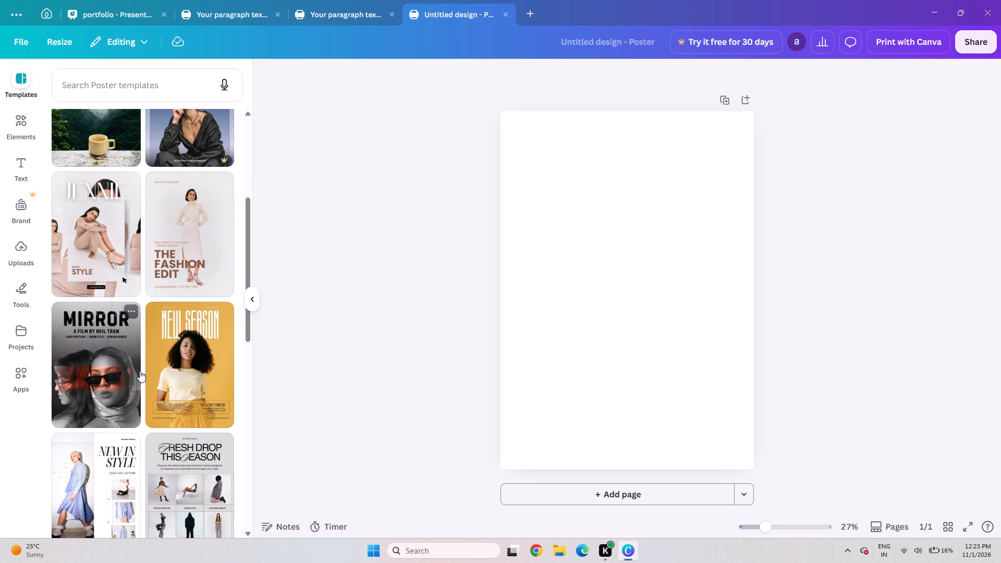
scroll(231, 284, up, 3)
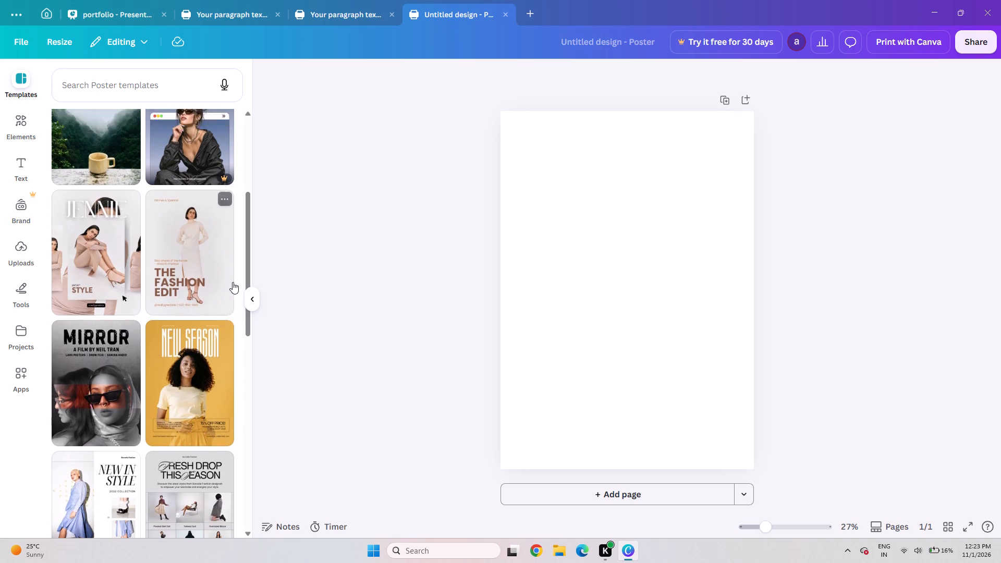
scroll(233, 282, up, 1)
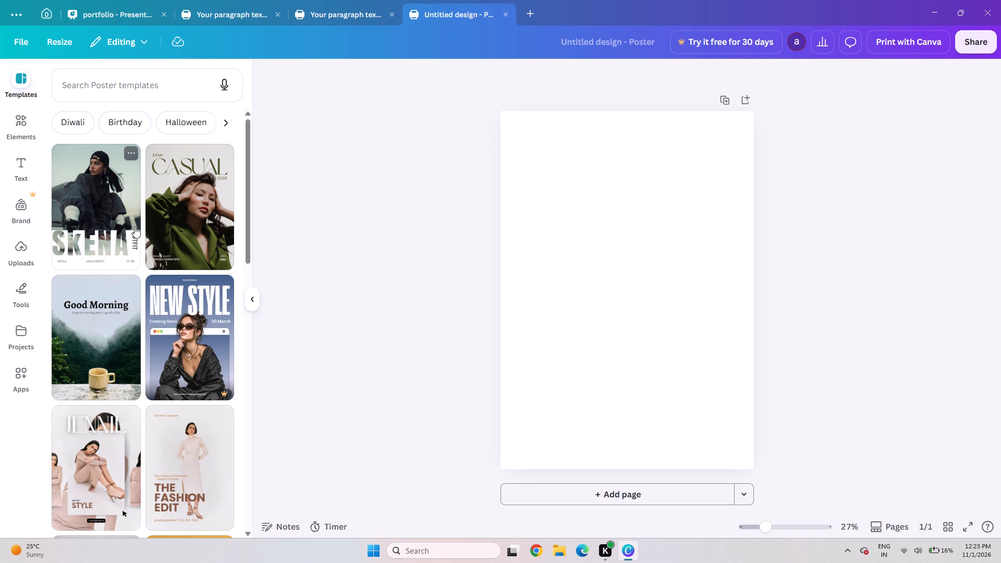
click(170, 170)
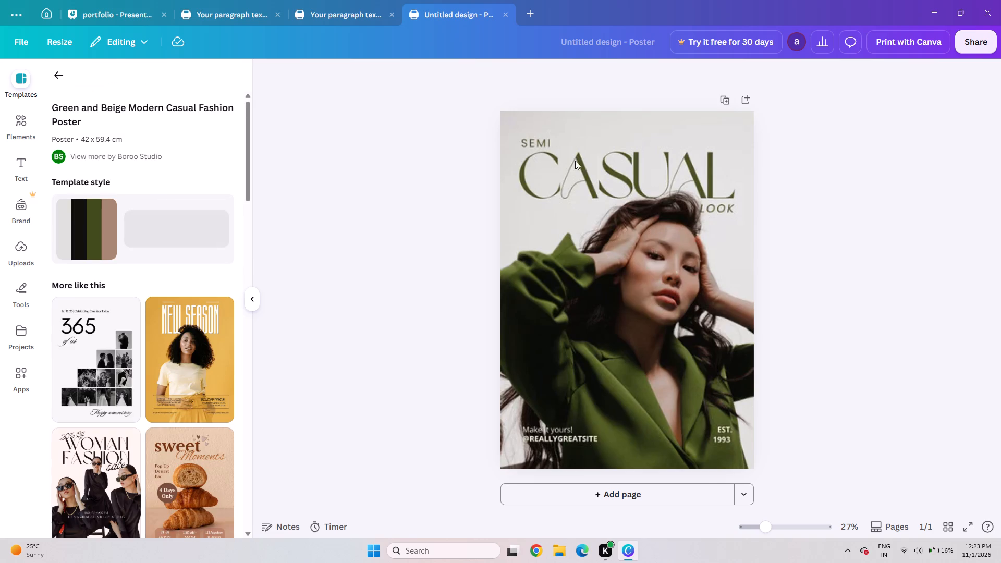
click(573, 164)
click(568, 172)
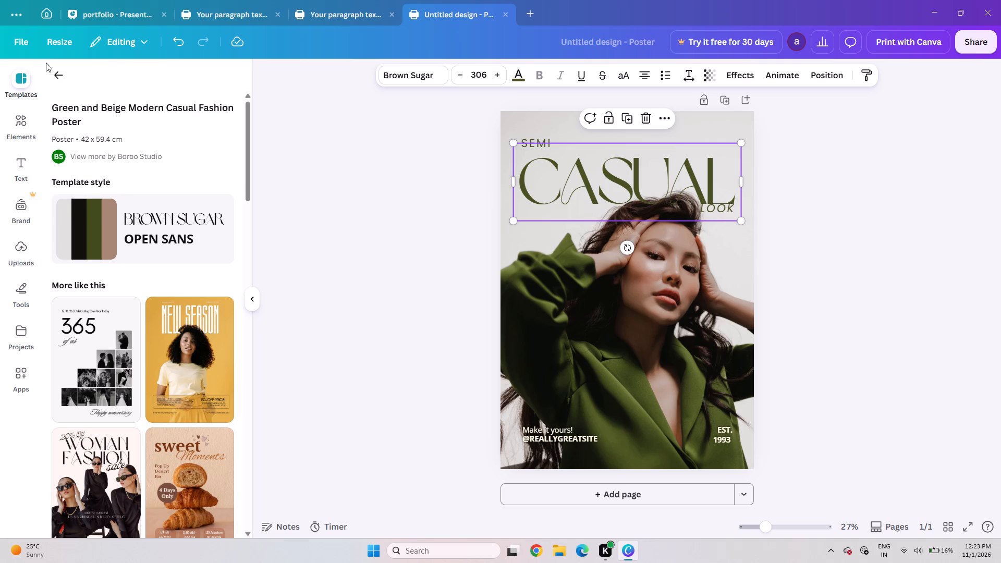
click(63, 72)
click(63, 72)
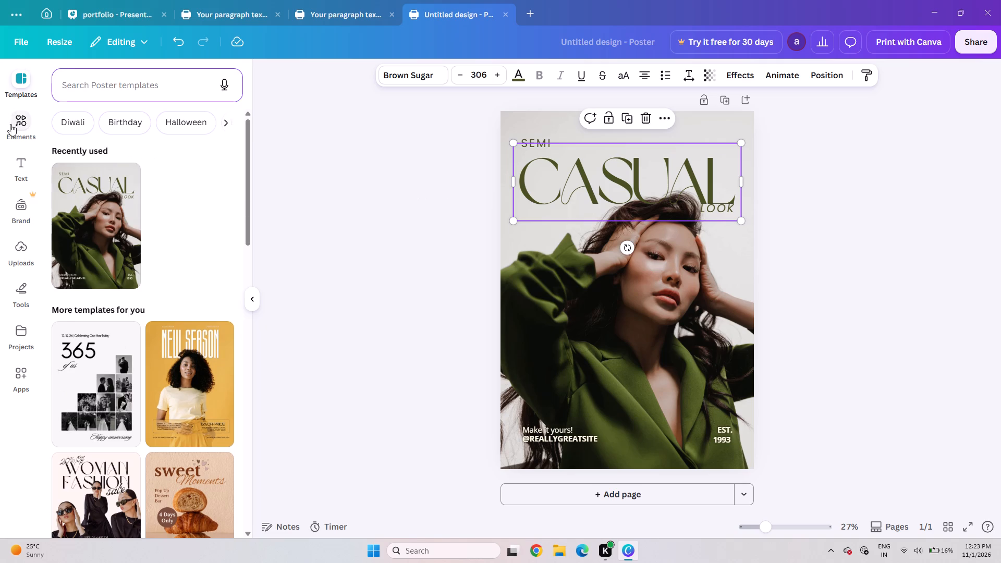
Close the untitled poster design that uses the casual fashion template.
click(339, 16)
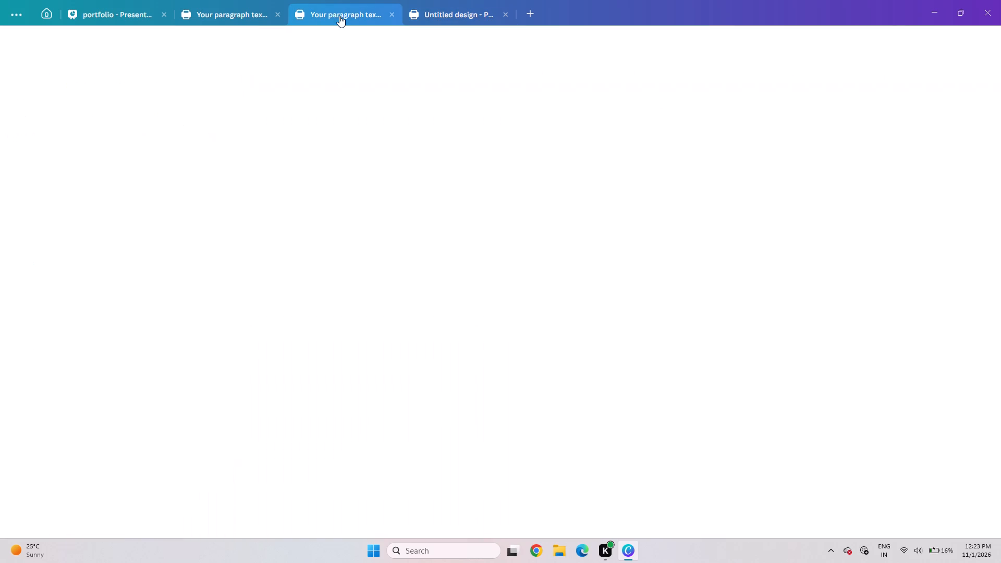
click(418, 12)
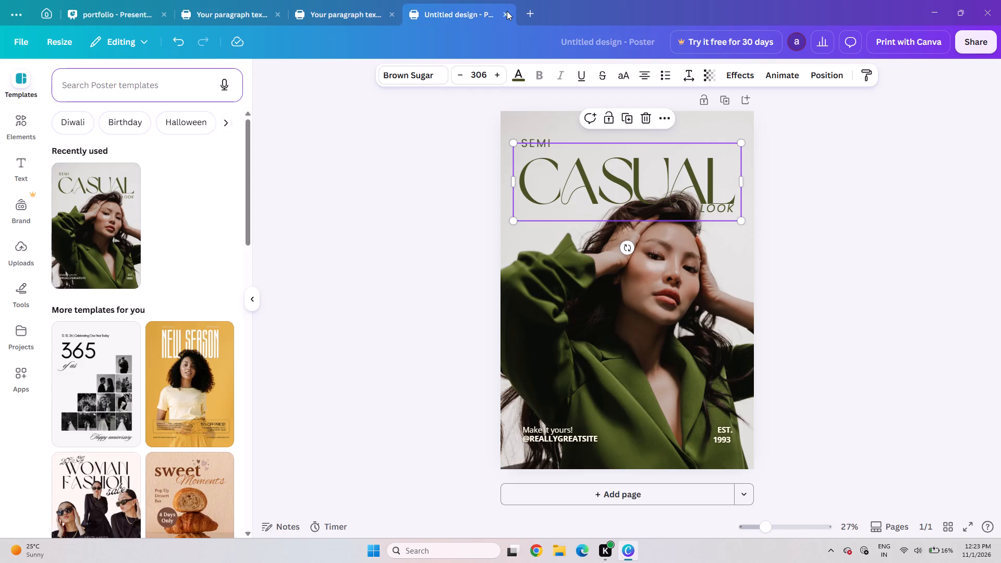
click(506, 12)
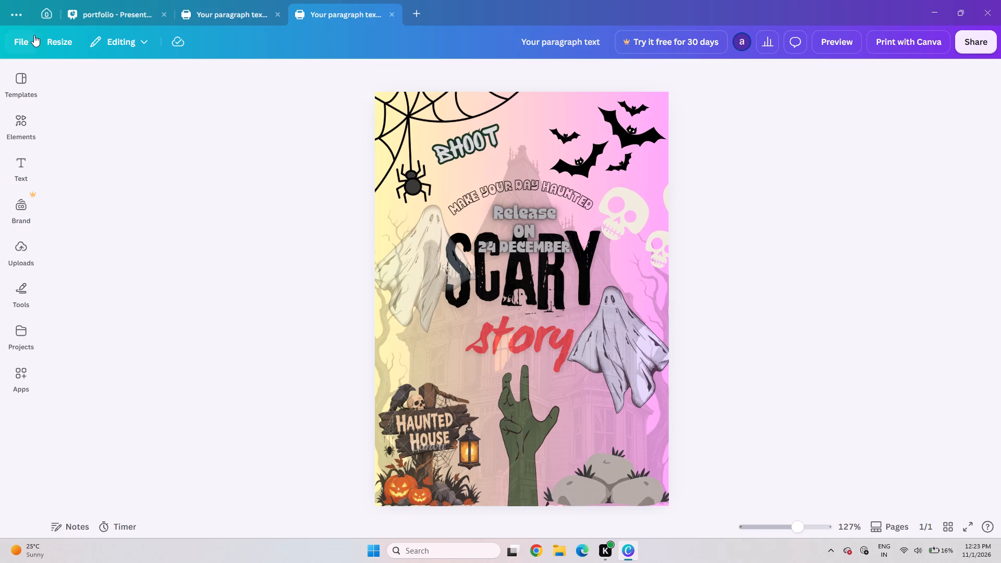
Create a new blank Poster (A2, Portrait) design from the "poster" design types.
click(47, 16)
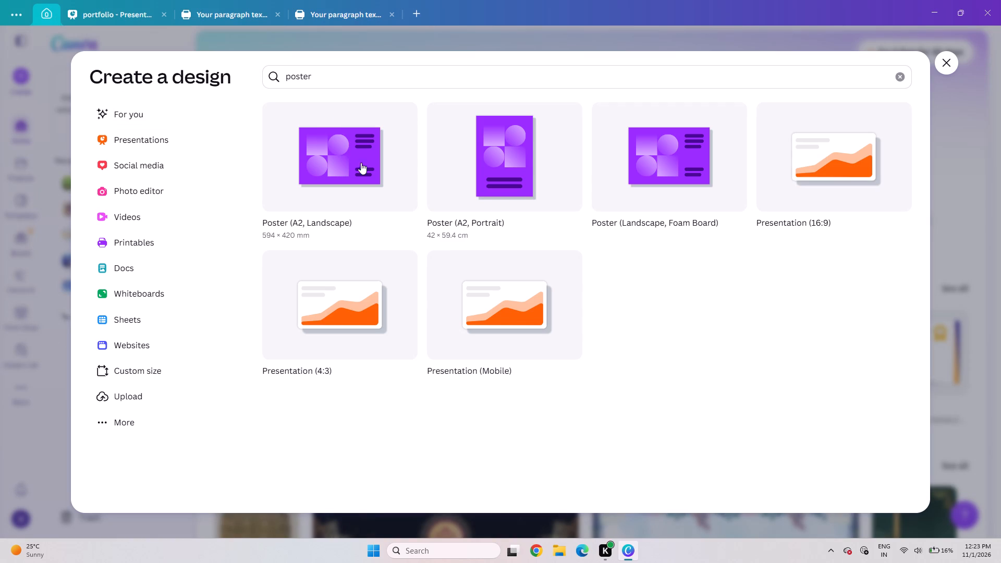
click(496, 191)
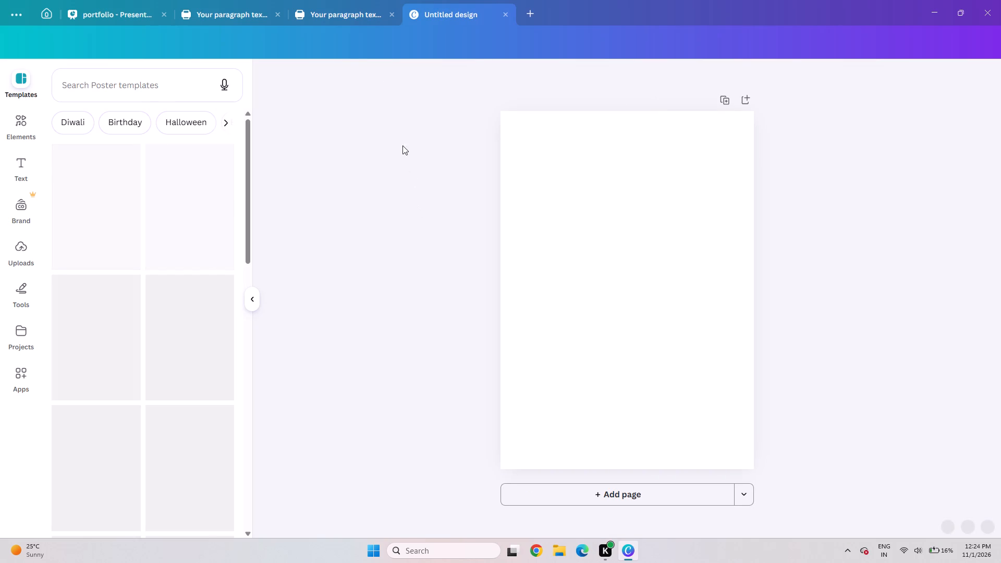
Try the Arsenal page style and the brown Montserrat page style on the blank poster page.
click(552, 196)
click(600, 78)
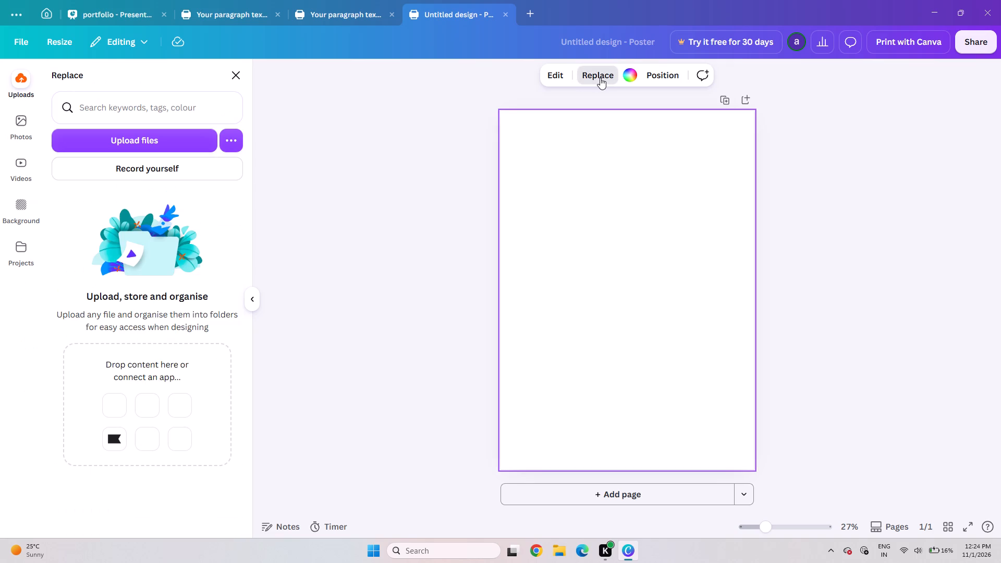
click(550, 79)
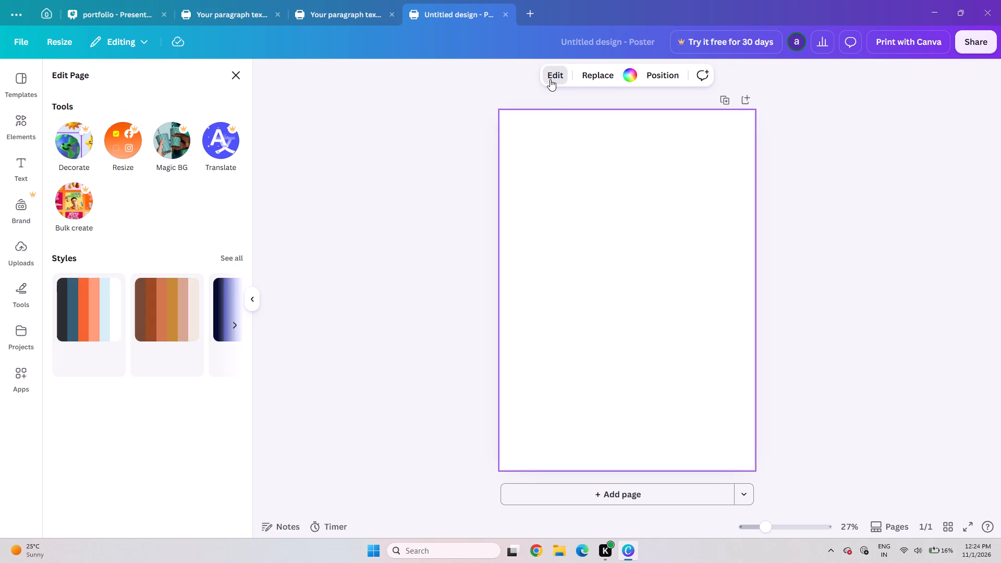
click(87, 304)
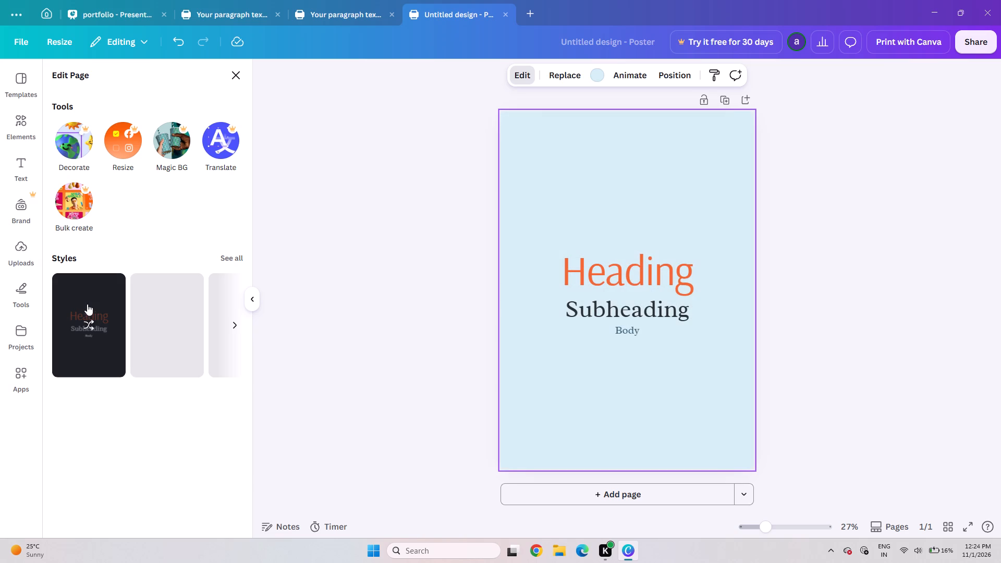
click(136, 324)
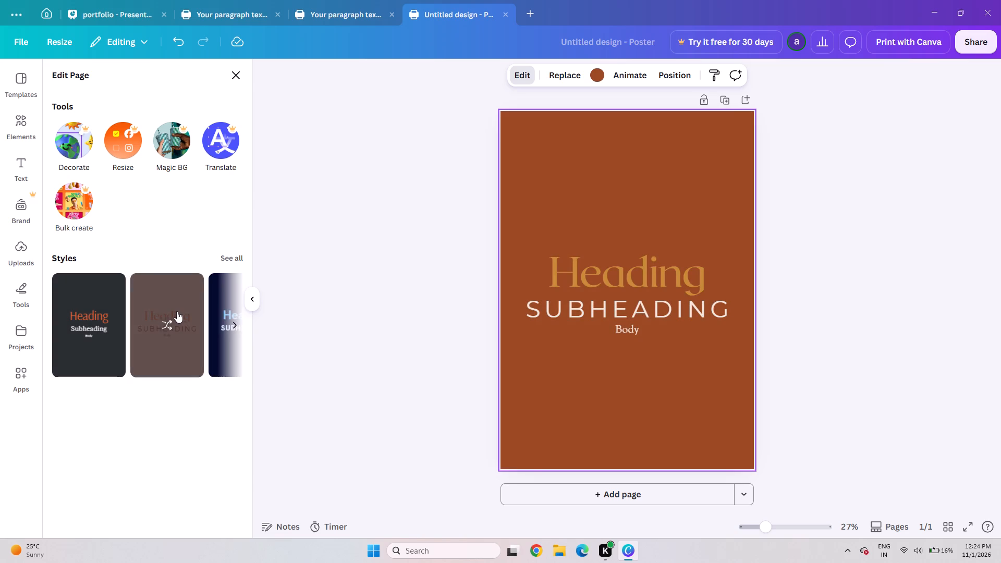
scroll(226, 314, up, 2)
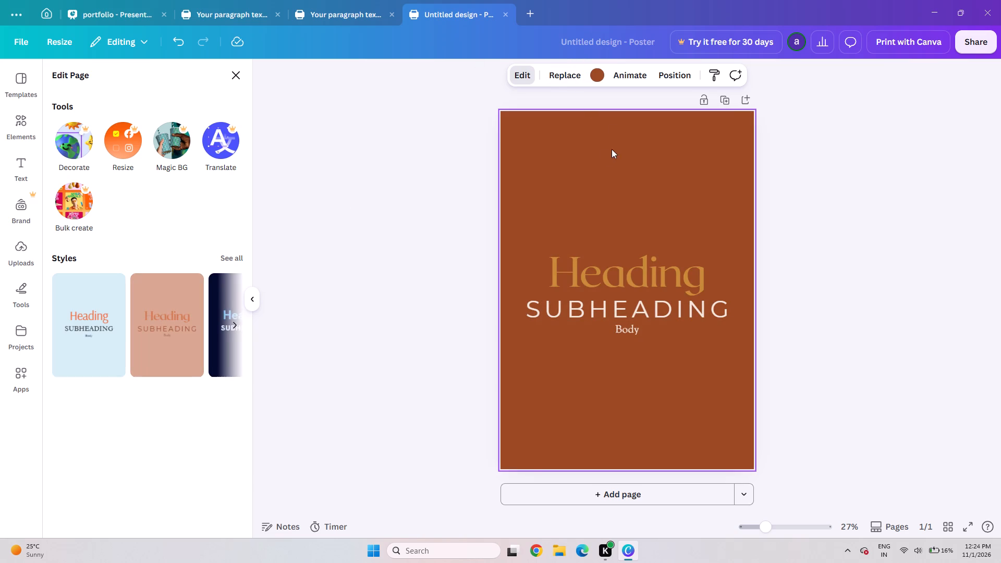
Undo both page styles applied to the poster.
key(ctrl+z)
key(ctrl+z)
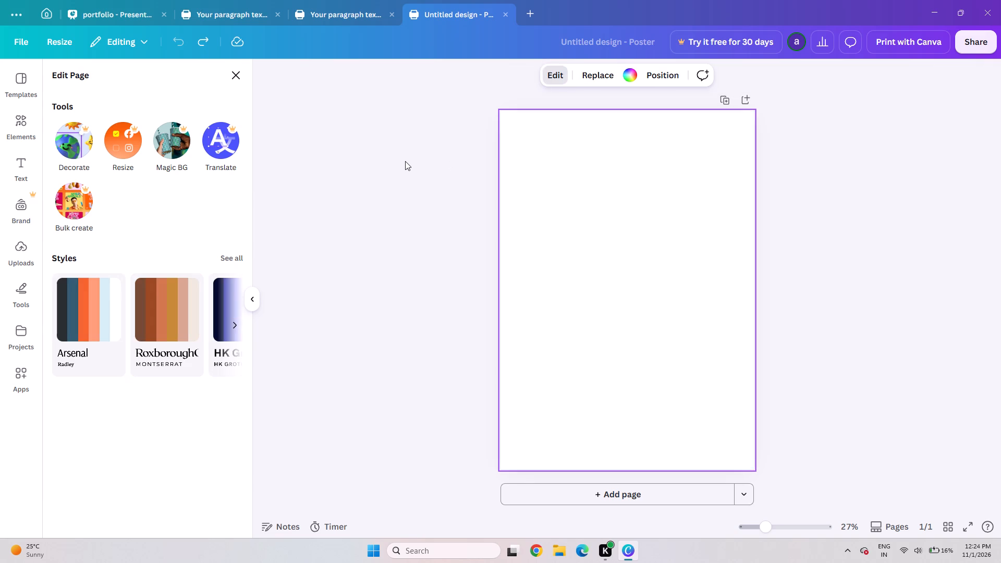
Try the yellow-to-pink default gradient as the page background, settling on the cyan-to-blue linear gradient (#5de0e6 to #004aad).
click(624, 74)
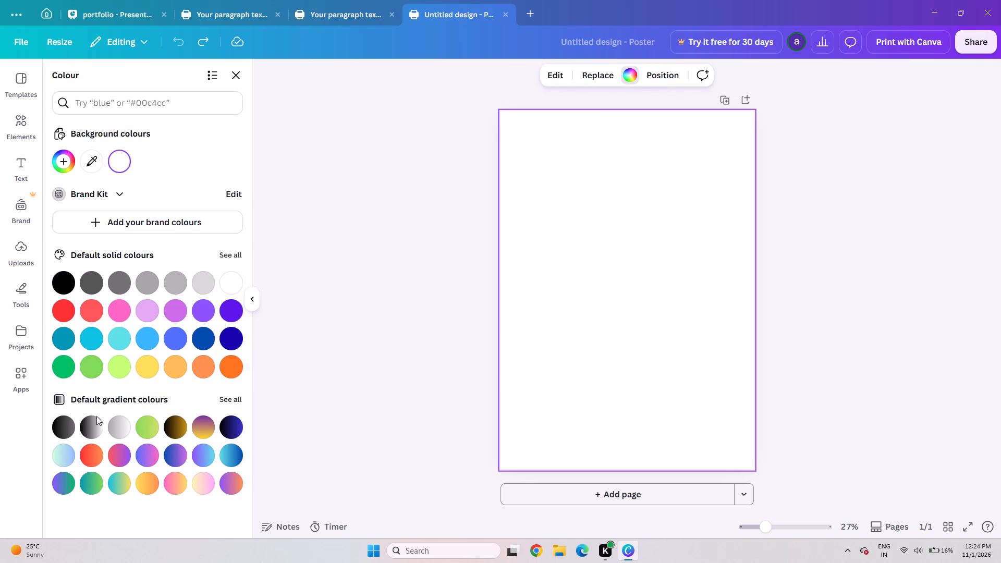
scroll(167, 421, down, 2)
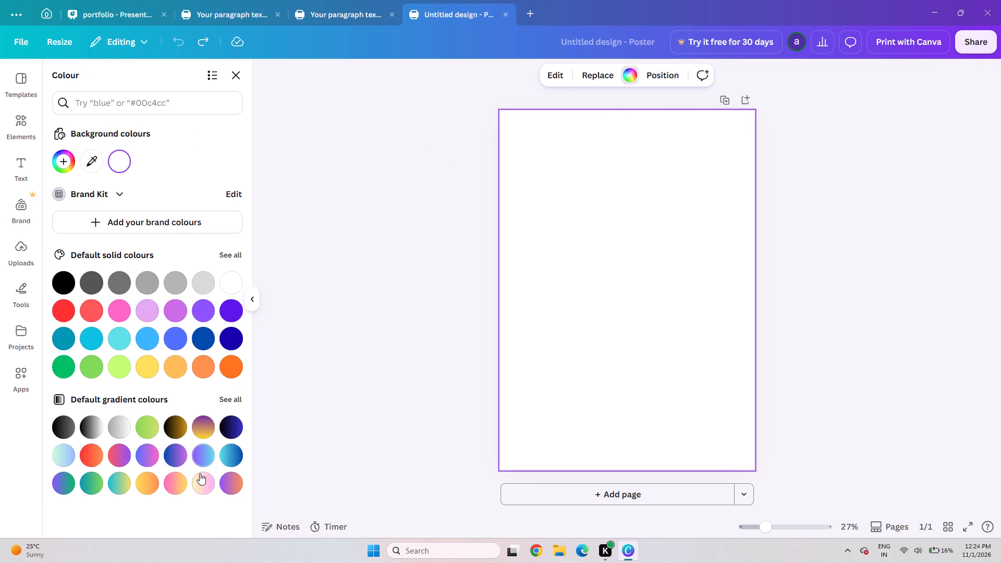
click(200, 473)
click(200, 473)
scroll(190, 431, down, 2)
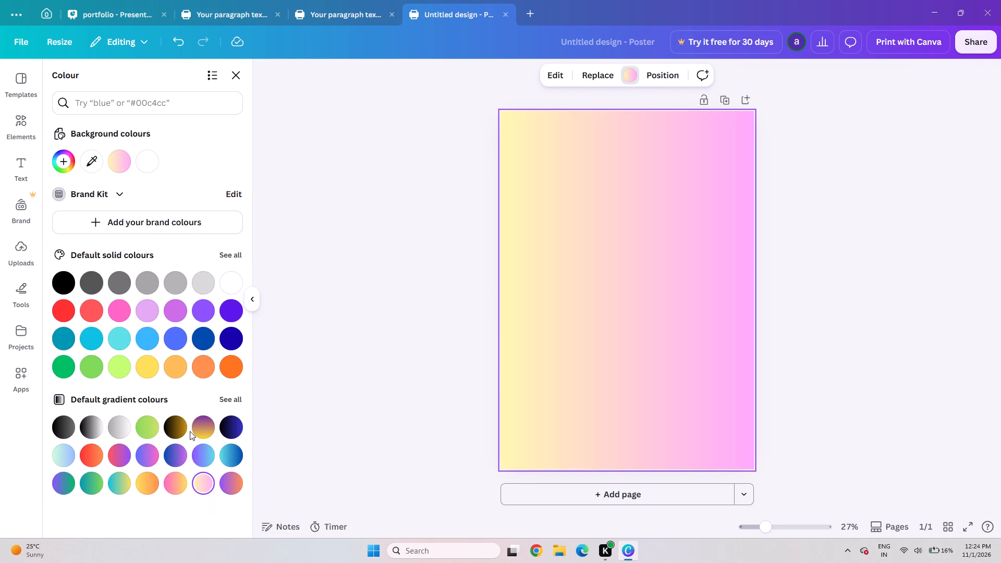
scroll(190, 431, down, 3)
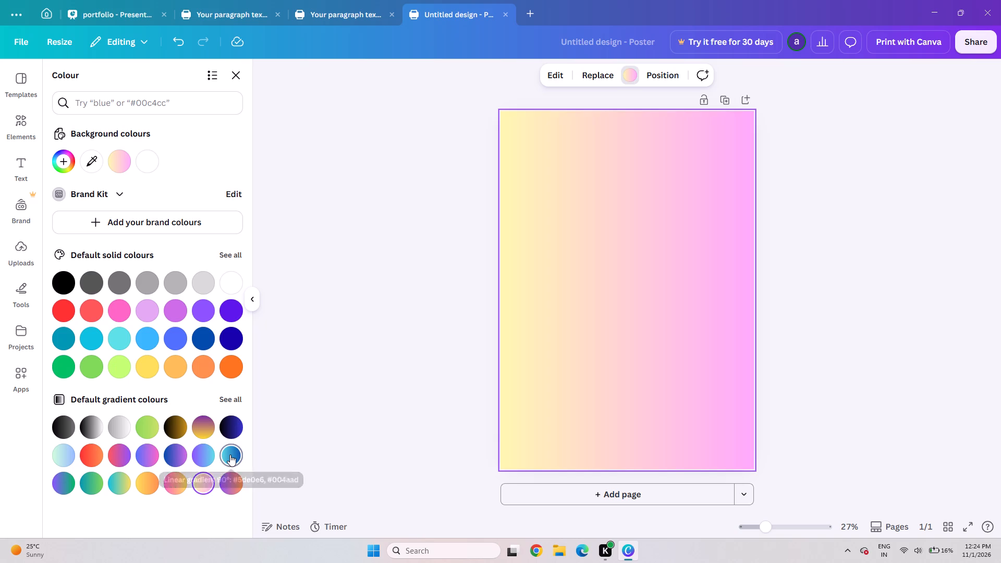
click(230, 455)
click(345, 228)
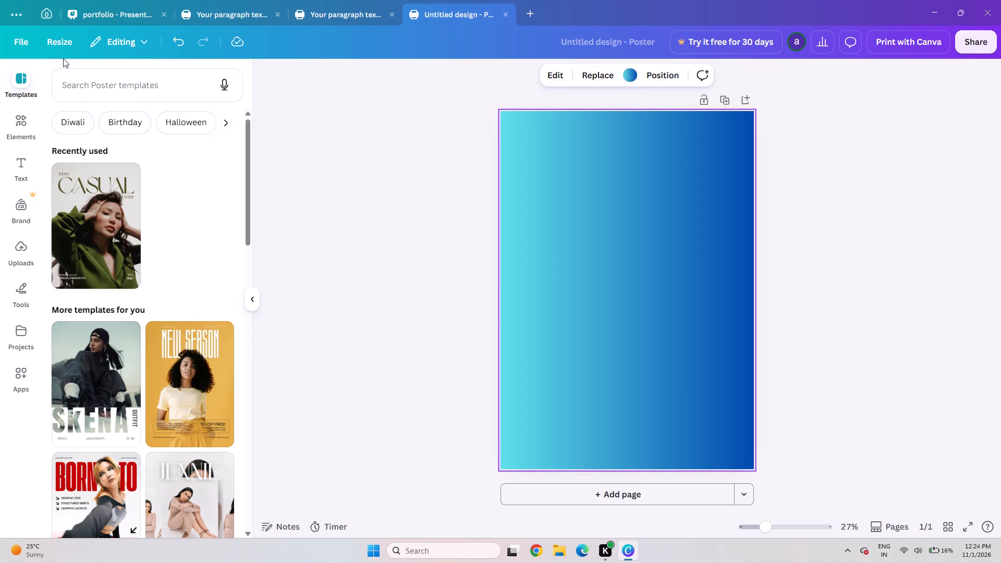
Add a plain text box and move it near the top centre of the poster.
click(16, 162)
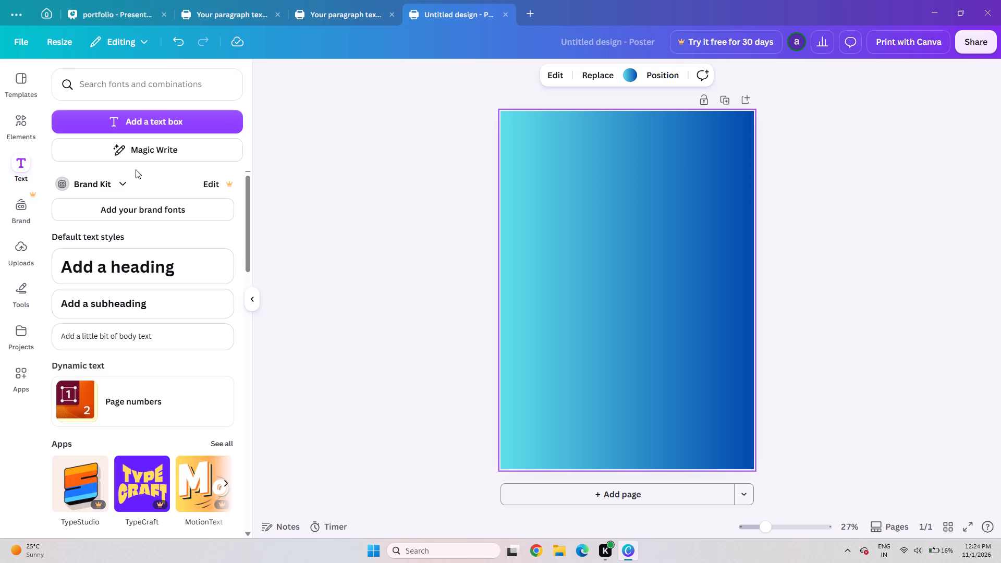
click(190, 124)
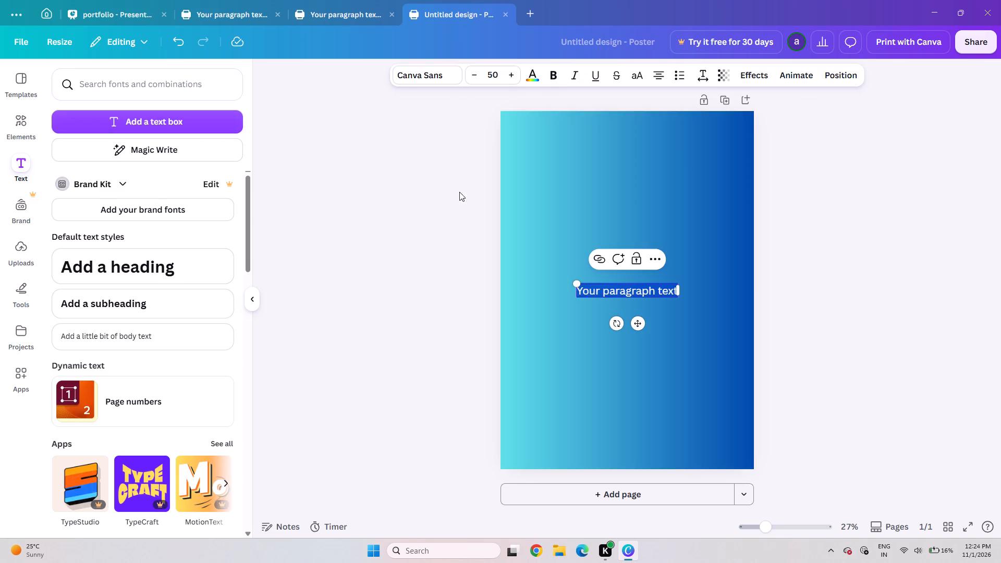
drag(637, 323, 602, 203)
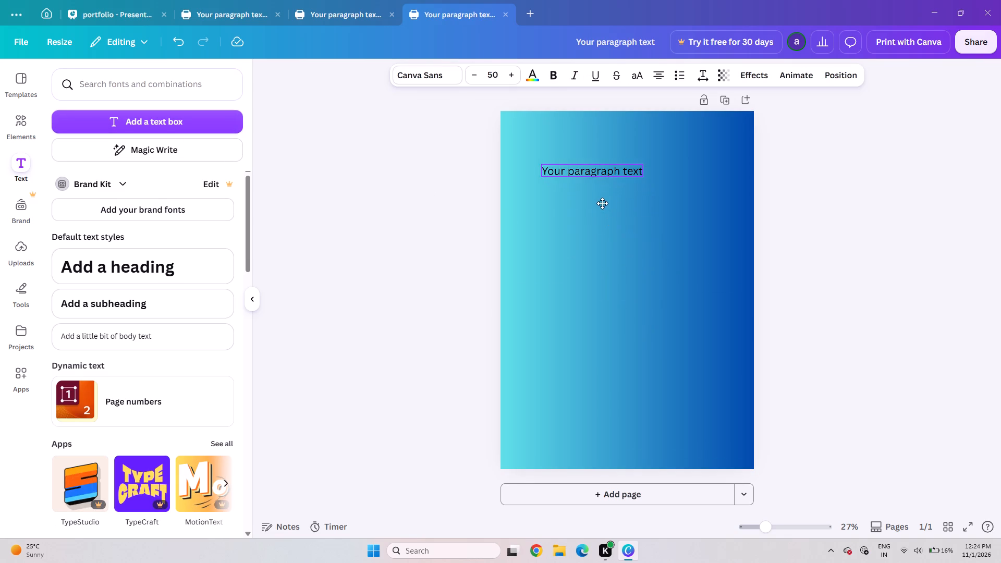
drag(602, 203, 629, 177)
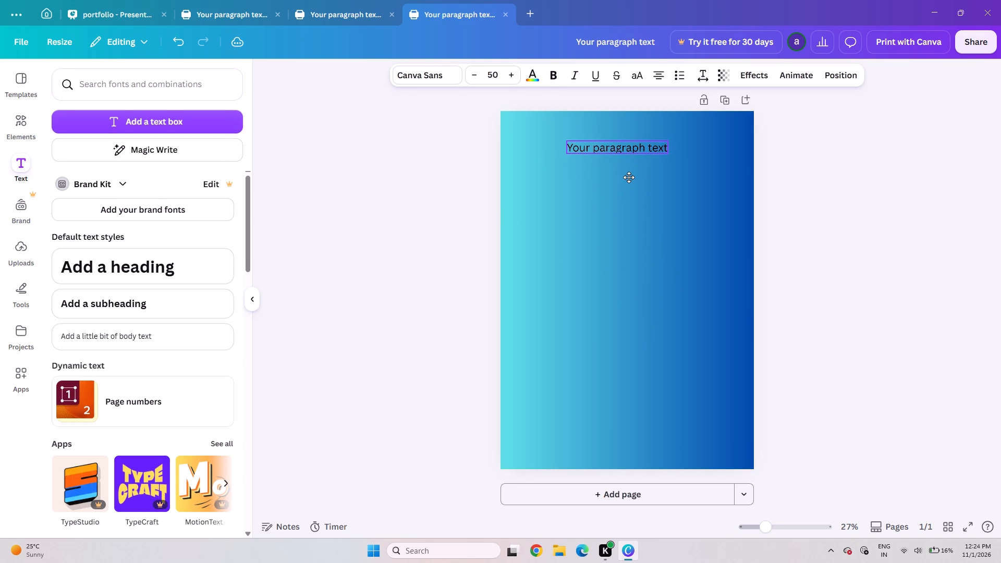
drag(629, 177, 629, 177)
Add the recently used glowing "Now Open!" text design to the poster.
scroll(119, 206, down, 3)
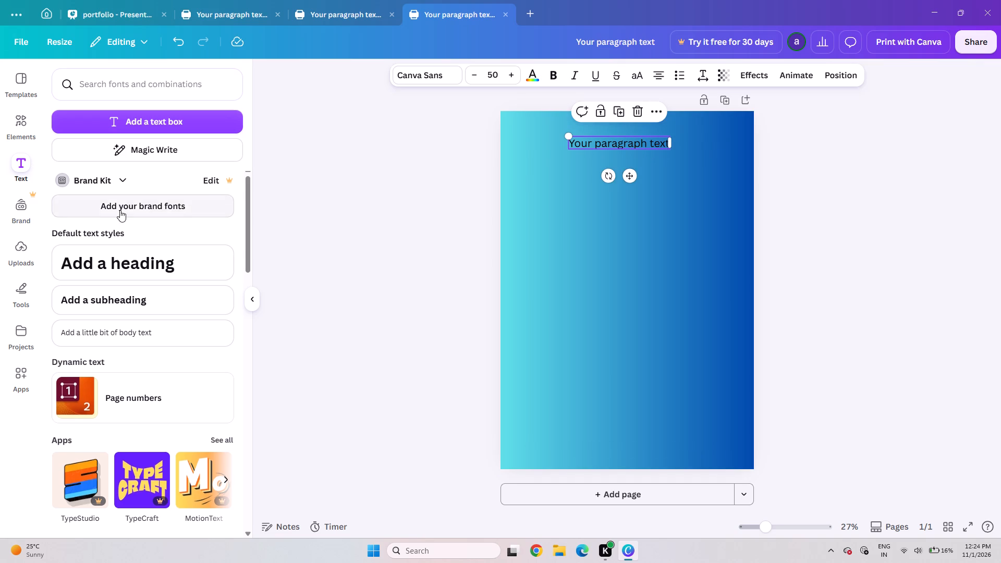
scroll(120, 210, down, 2)
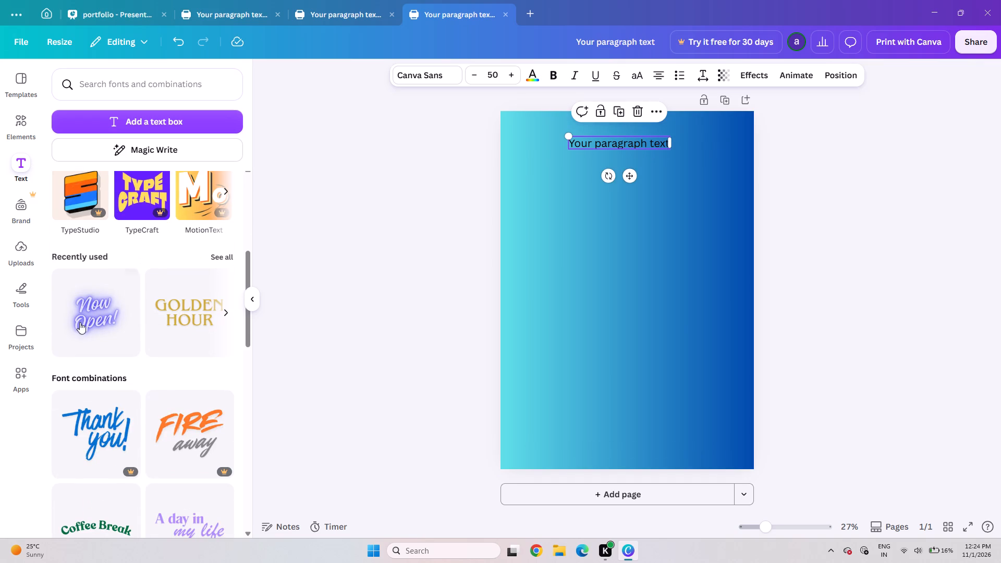
click(82, 314)
drag(865, 320, 866, 315)
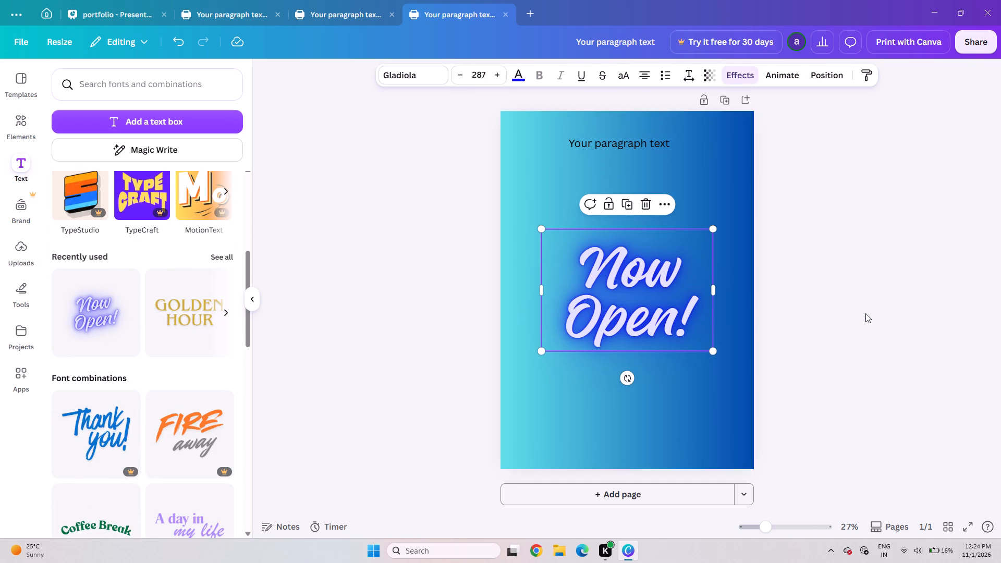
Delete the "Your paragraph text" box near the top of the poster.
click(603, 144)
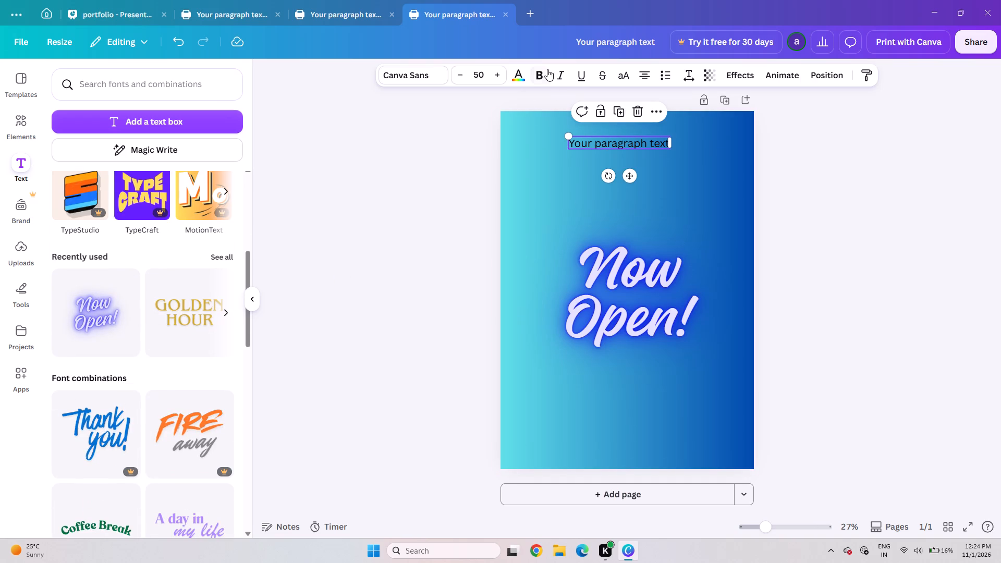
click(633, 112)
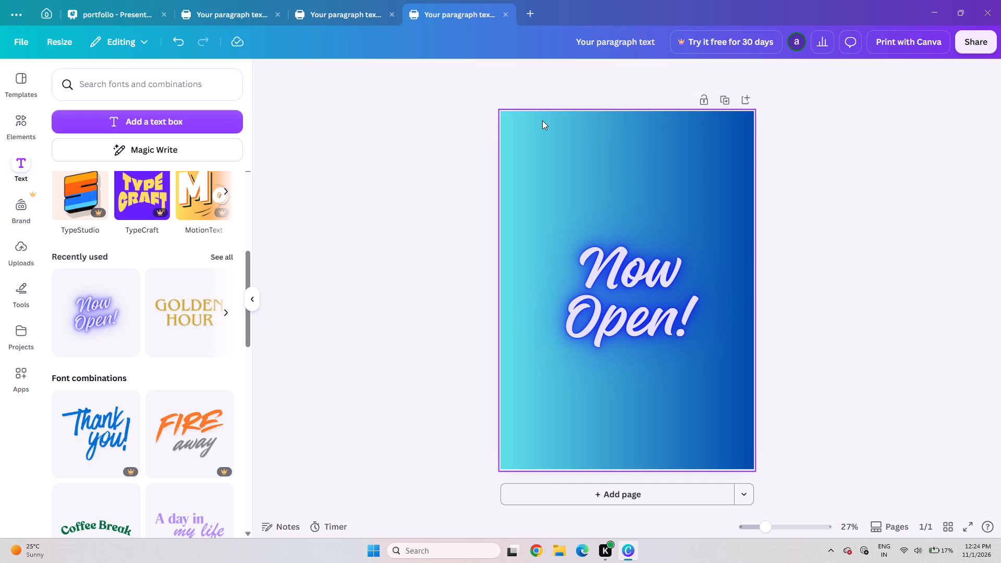
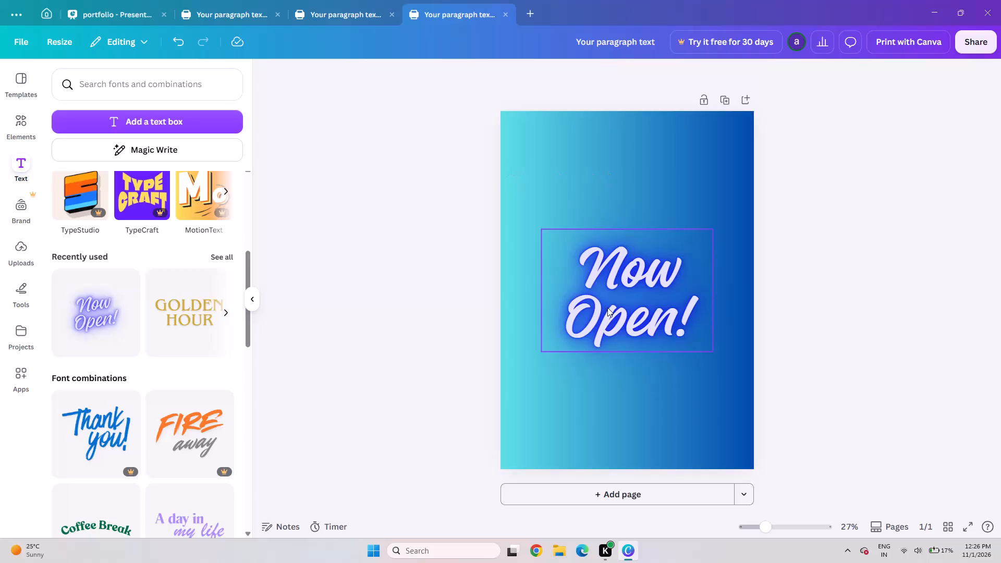
Move the glowing "Now Open!" text up to the top centre of the poster.
drag(607, 308, 580, 246)
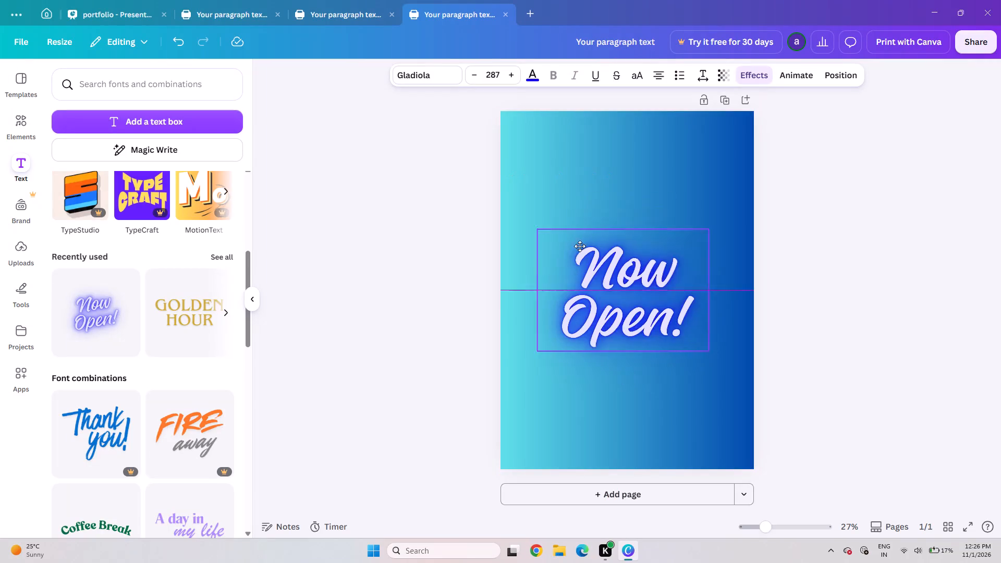
drag(580, 246, 600, 188)
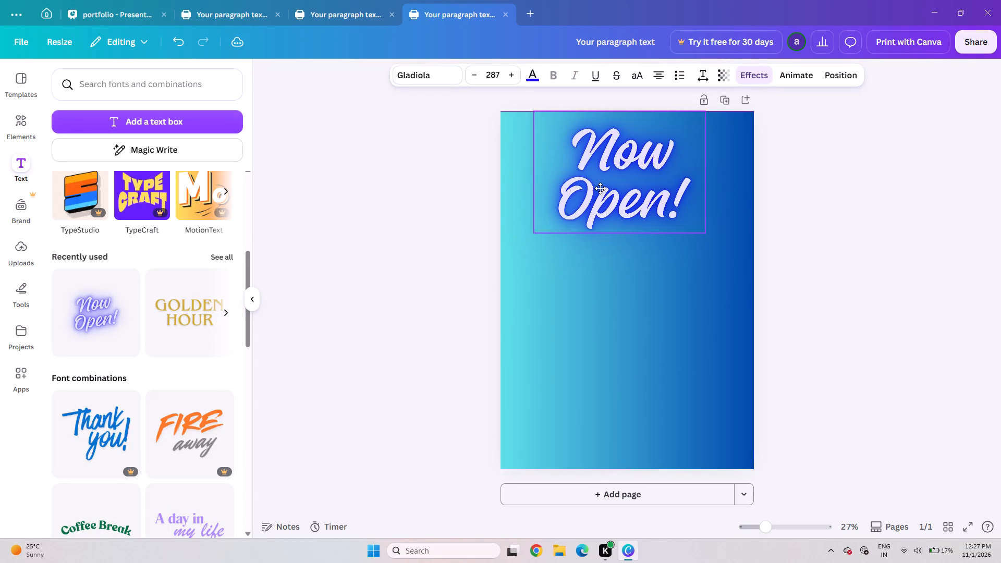
drag(600, 188, 601, 185)
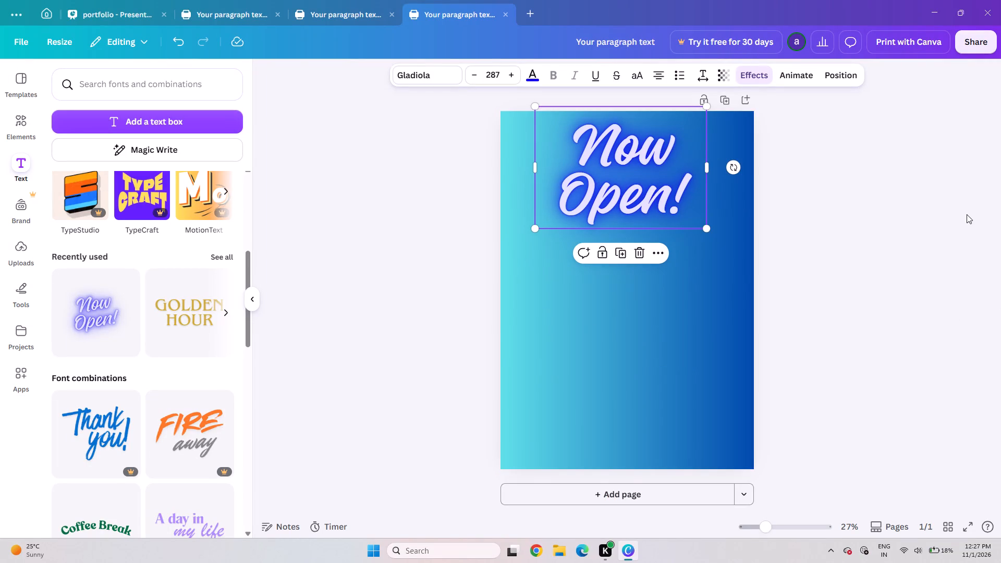
click(967, 214)
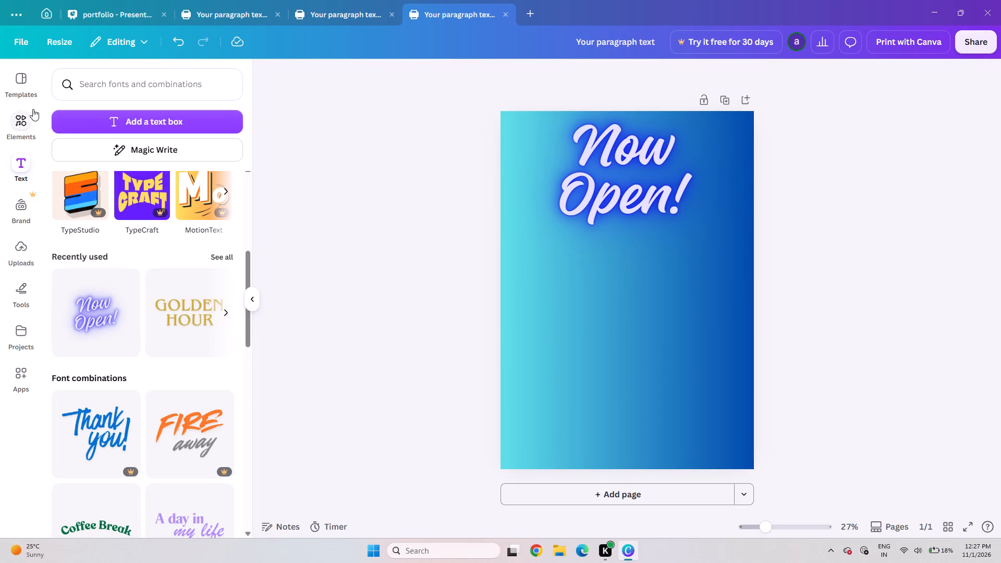
Search the design templates for "shakes".
click(33, 96)
click(72, 85)
text(shakes)
key(Return)
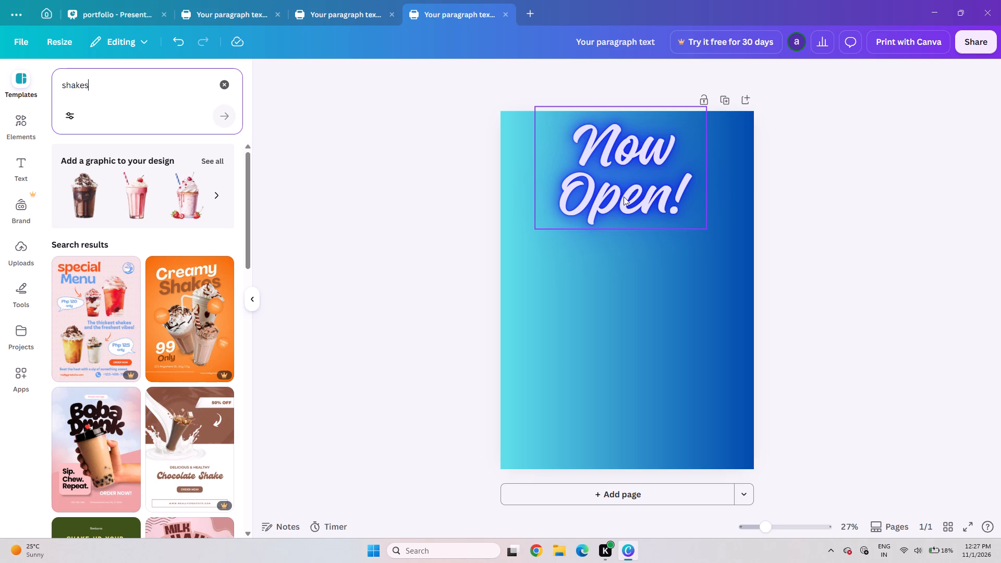
Replace the glowing "Now Open!" wording with "Creamy", keeping the text style.
click(623, 181)
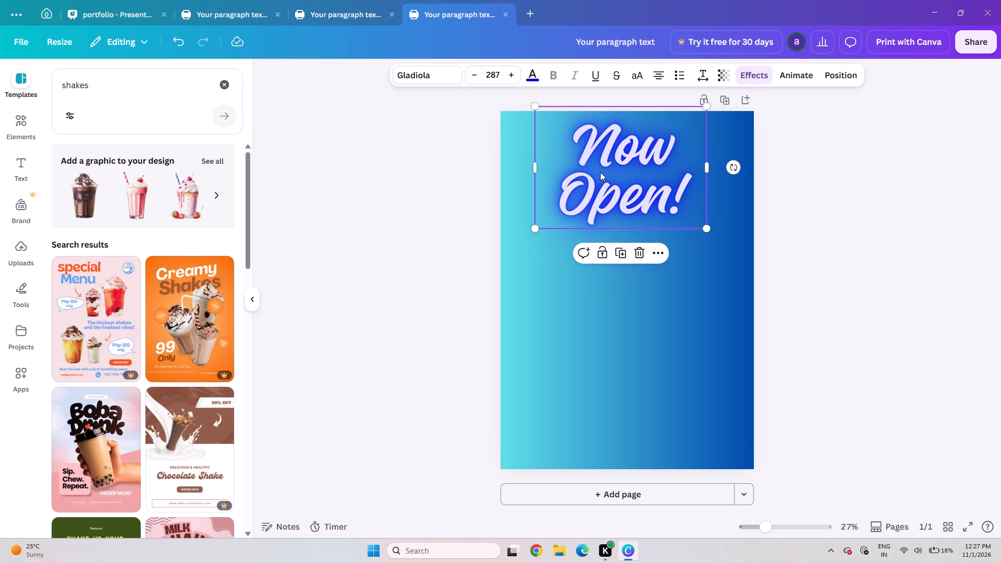
double_click(655, 180)
key(BackSpace)
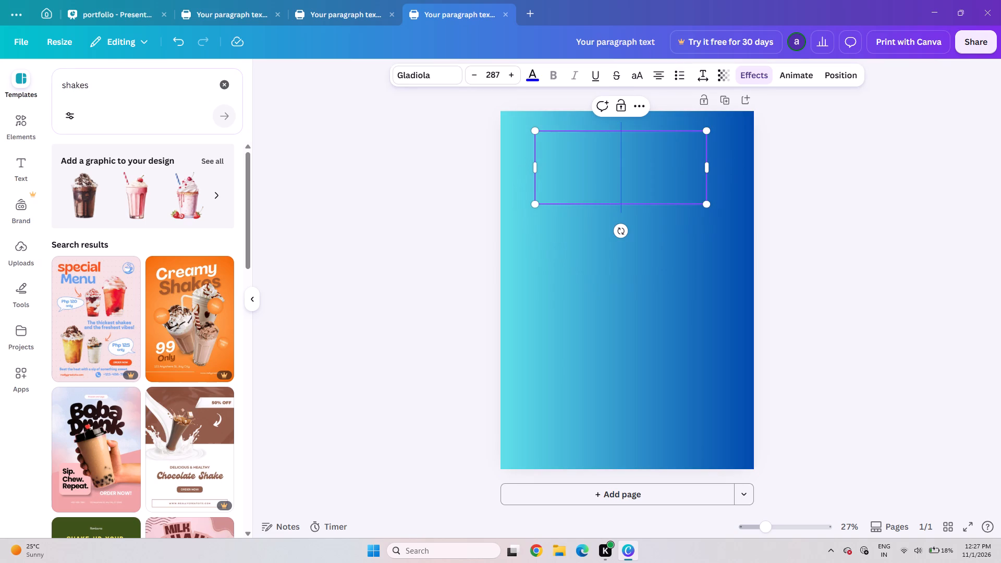
text(crea=)
key(BackSpace)
key(BackSpace)
key(BackSpace)
key(BackSpace)
key(BackSpace)
key(c)
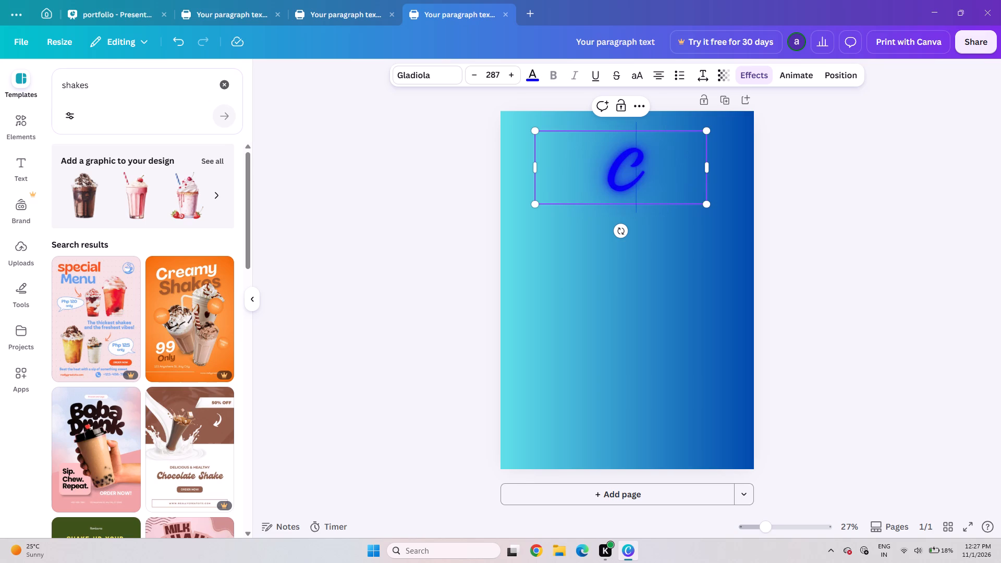
key(r)
key(e)
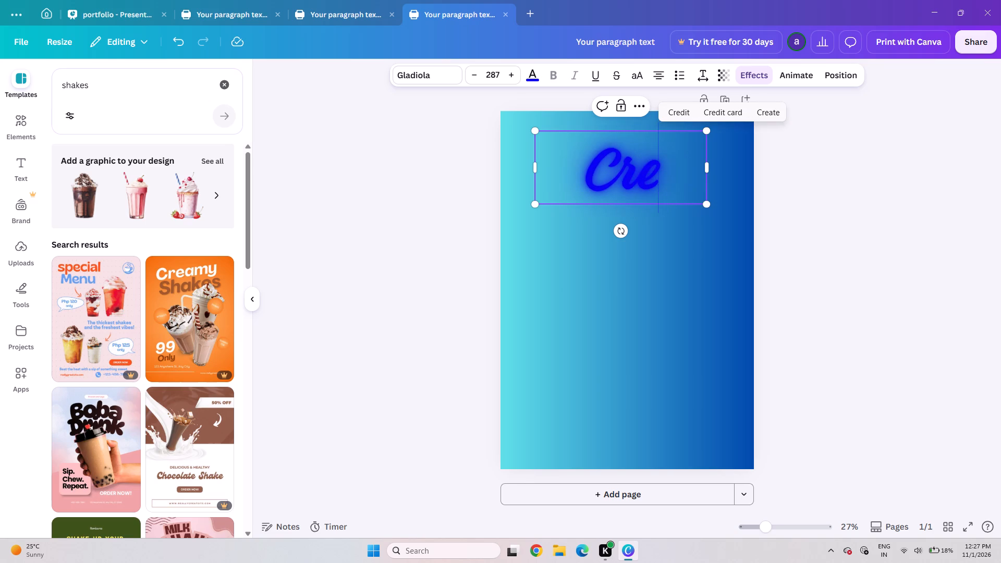
text(amy)
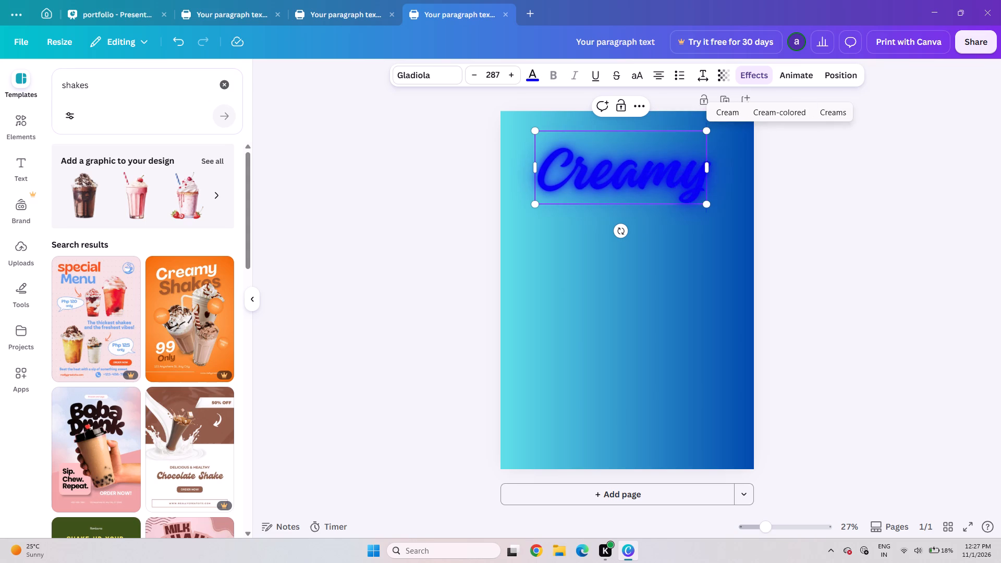
Add a second line reading "Shakes" below "Creamy" in the same glowing heading.
key(shift+Return)
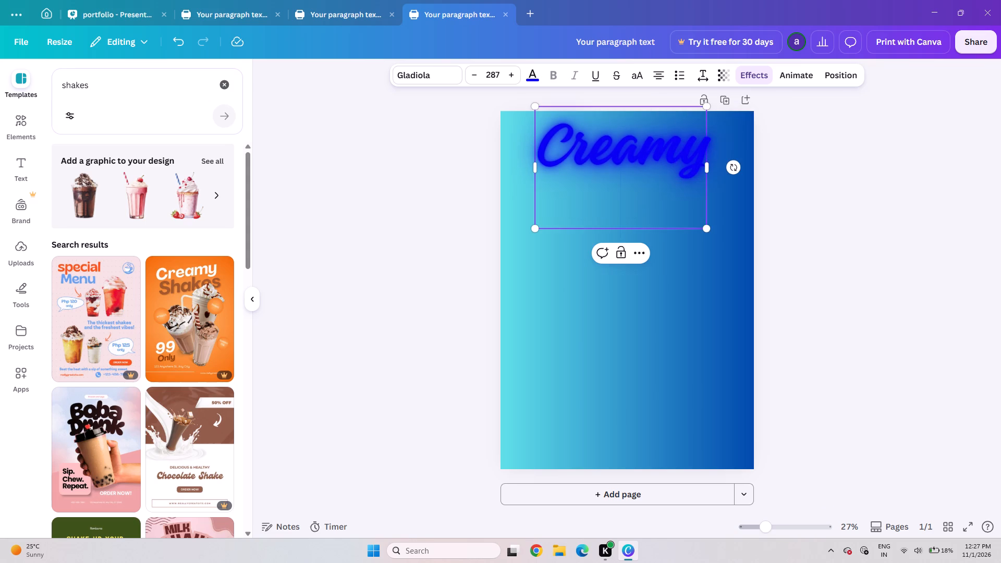
text(shake)
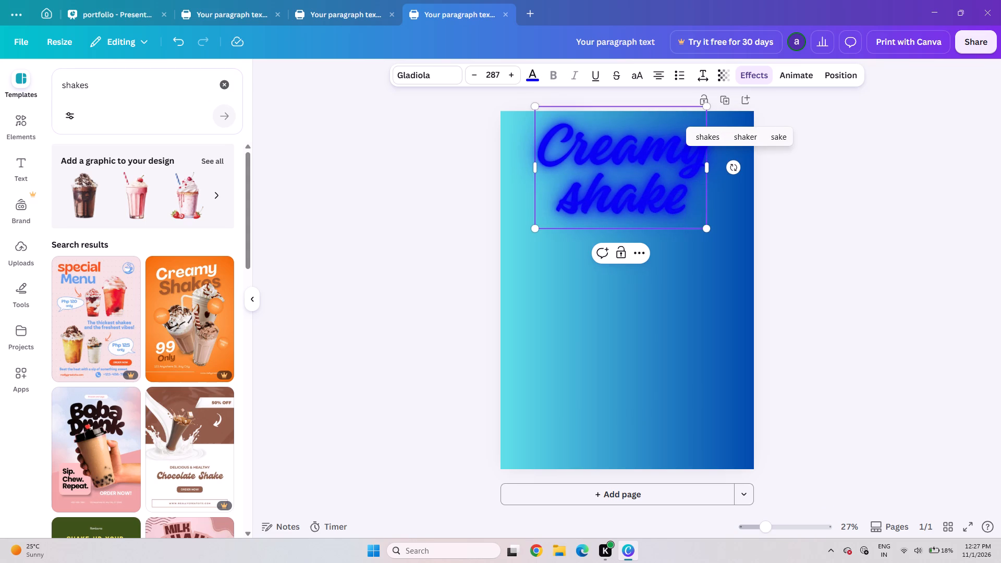
key(BackSpace)
key(BackSpace)
key(BackSpace)
key(BackSpace)
key(BackSpace)
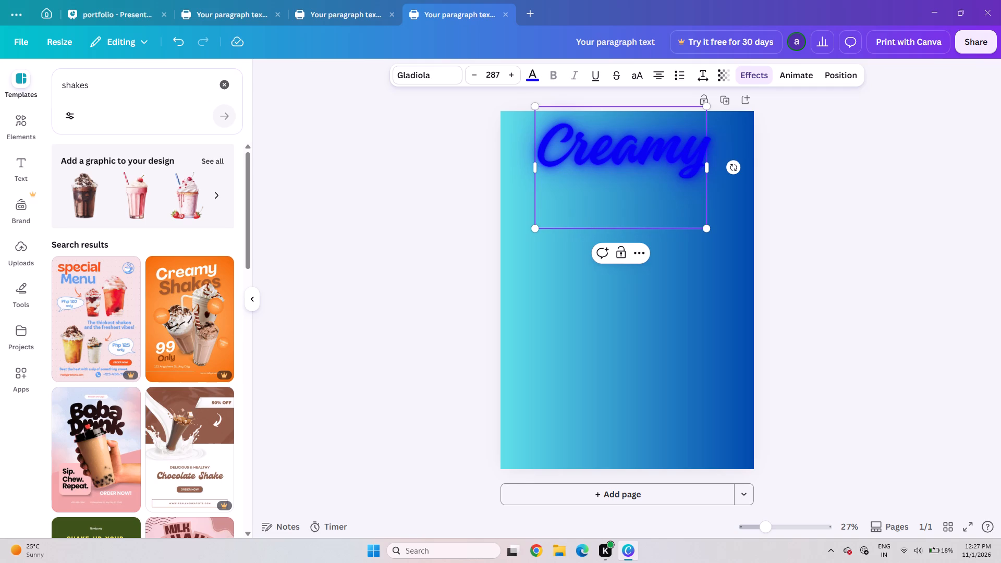
key(s)
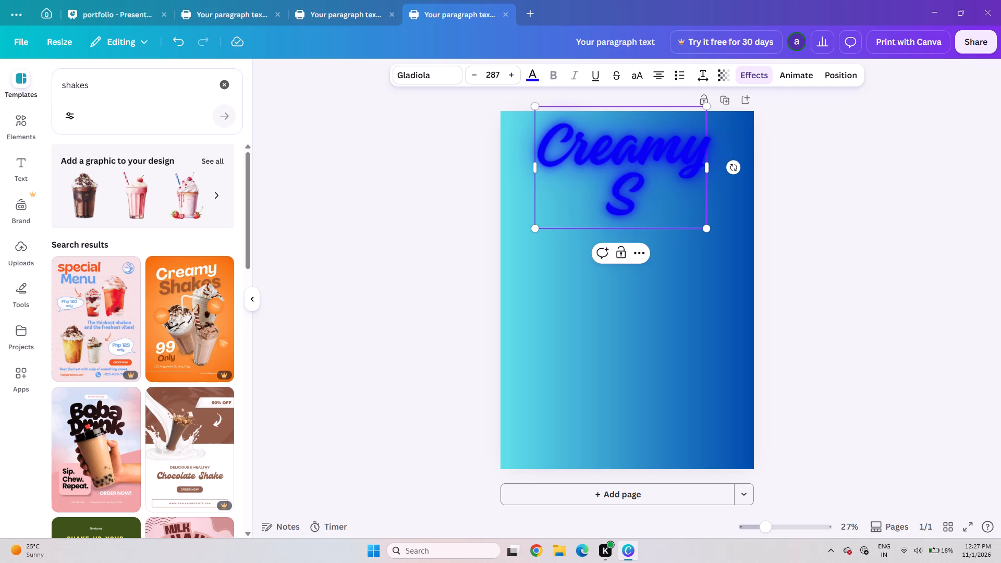
text(hak)
key(BackSpace)
key(BackSpace)
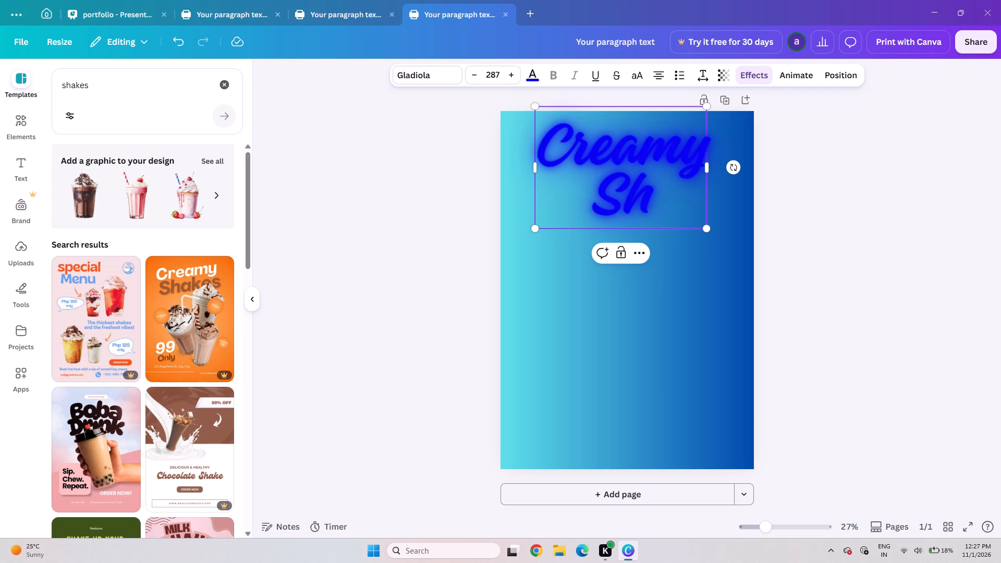
text(akes)
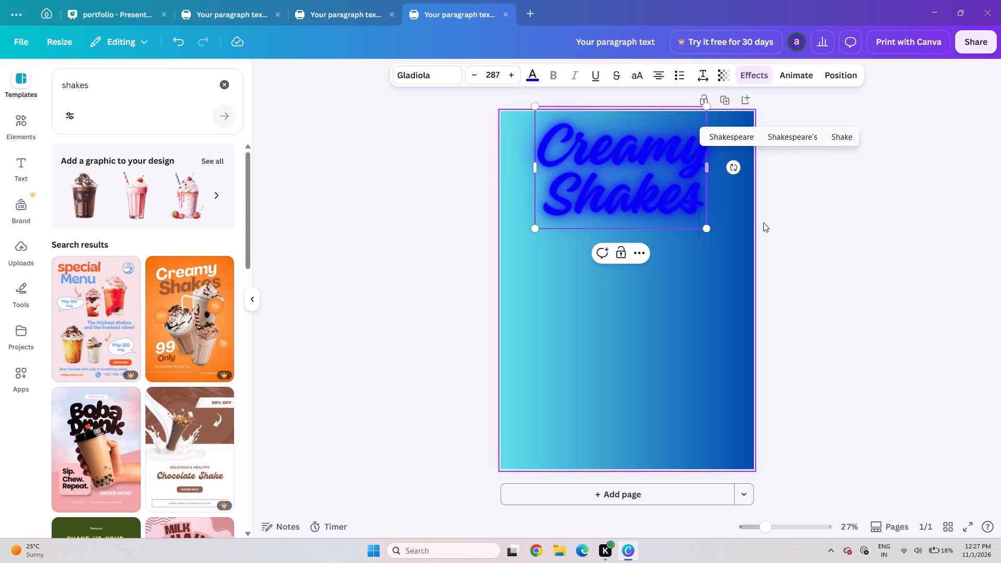
click(853, 267)
Rotate the "Creamy Shakes" heading to about -12° so it slants upward to the right.
click(634, 192)
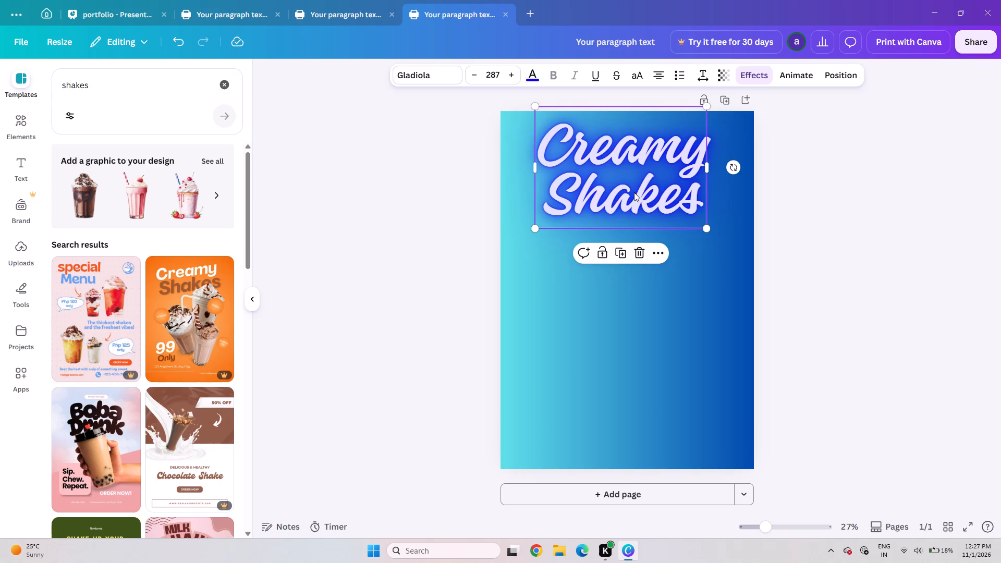
drag(731, 166, 753, 181)
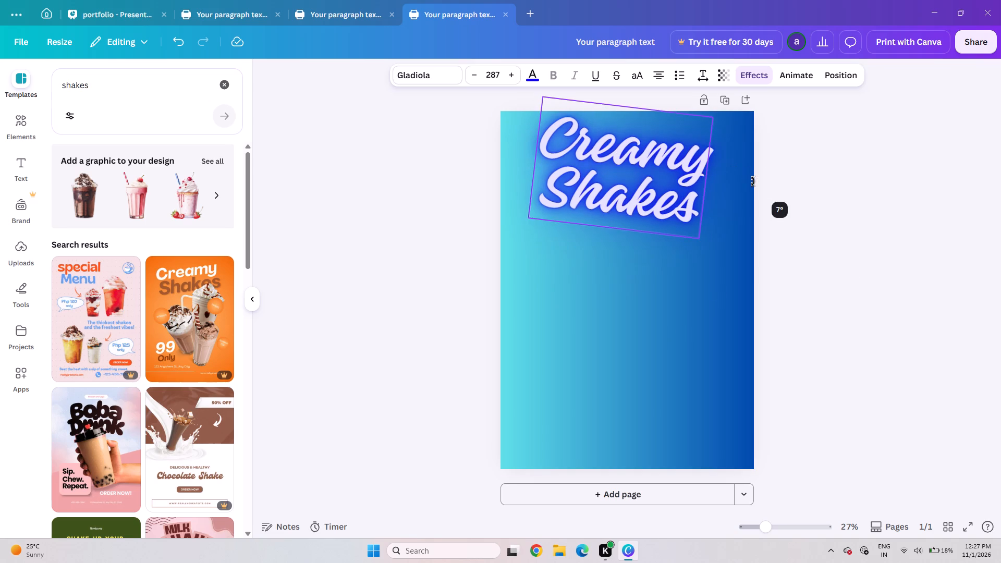
drag(753, 181, 730, 143)
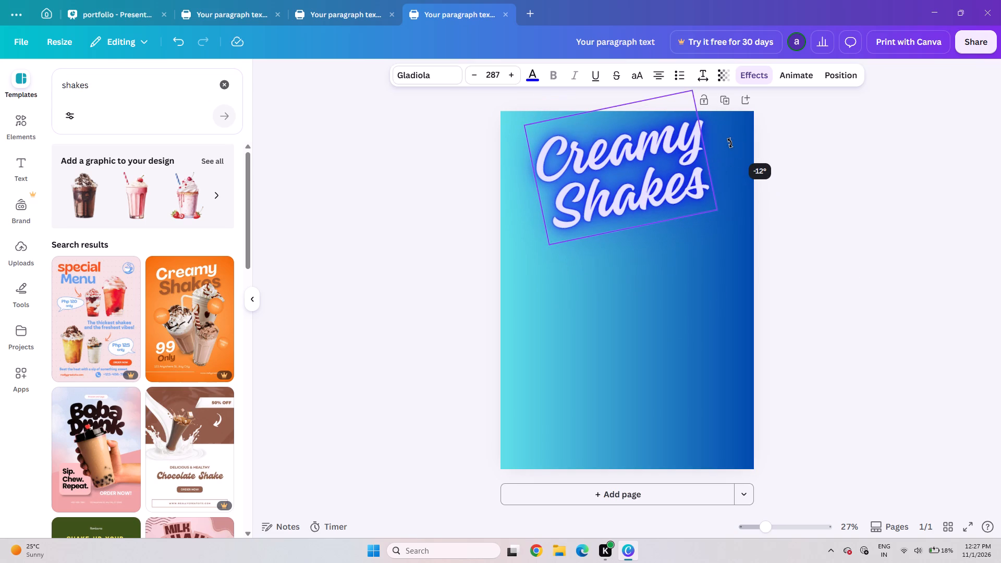
Nudge the tilted "Creamy Shakes" heading left until it sits near the poster's left edge.
key(Left)
key(Left)
key(Left)
key(Left)
key(Left)
key(Left)
key(Left)
key(Left)
key(Left)
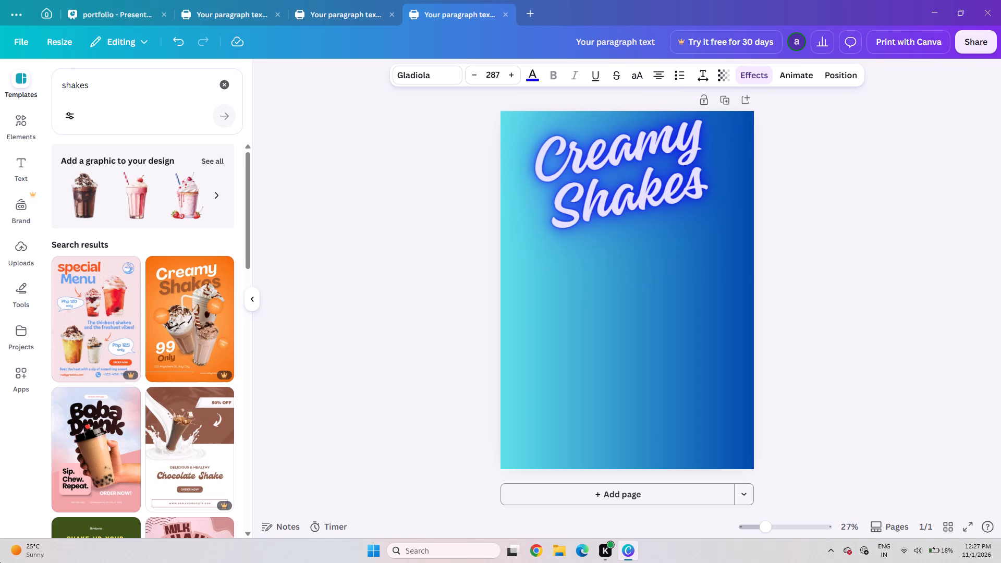
key(Left)
key(Left)
key(Left)
key(Left)
key(Left)
key(Left)
key(Left)
key(Left)
key(Left)
key(Left)
key(Left)
key(Left)
key(Left)
key(Left)
key(Left)
key(Left)
key(Left)
key(Left)
key(Left)
key(Left)
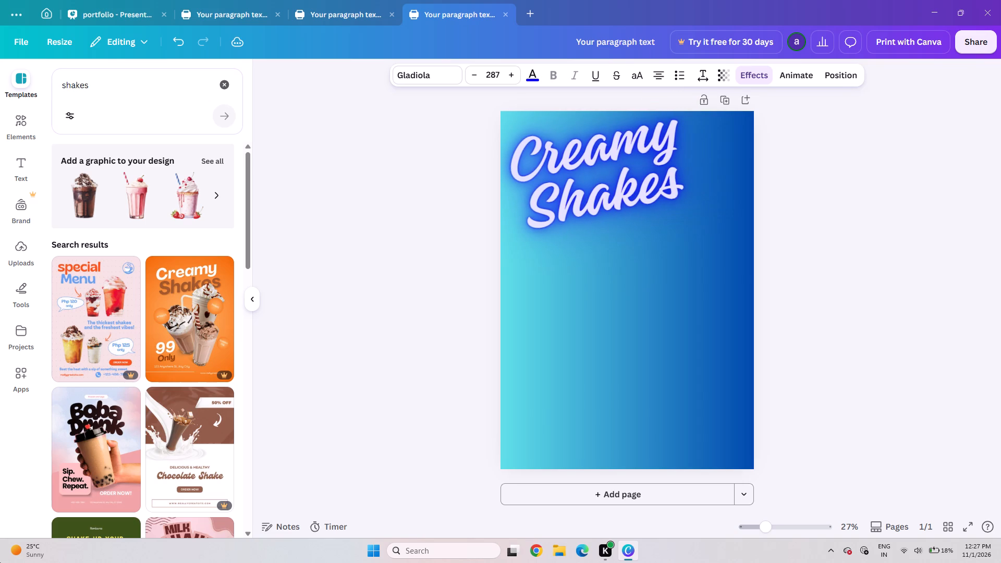
key(Left)
key(Left)
key(Left)
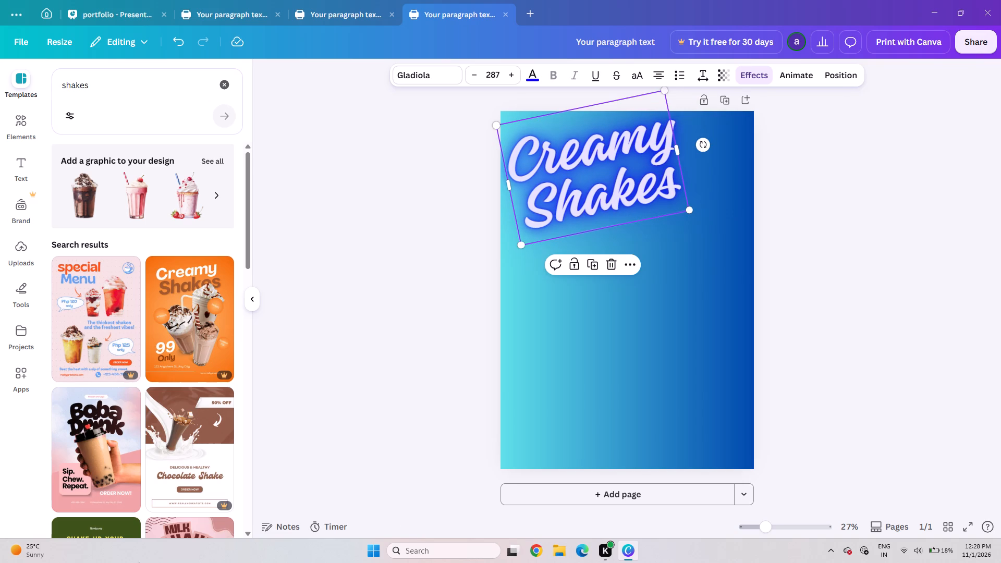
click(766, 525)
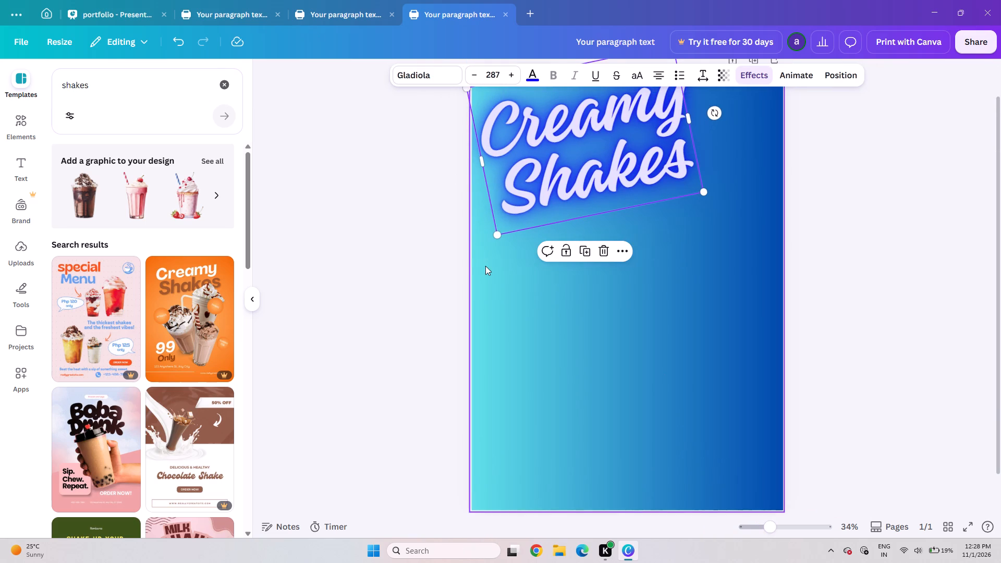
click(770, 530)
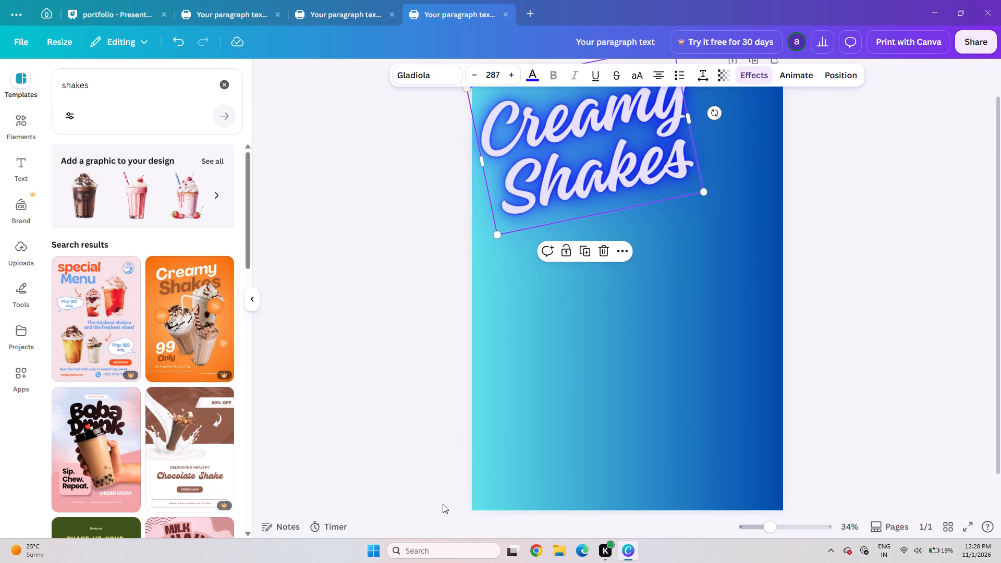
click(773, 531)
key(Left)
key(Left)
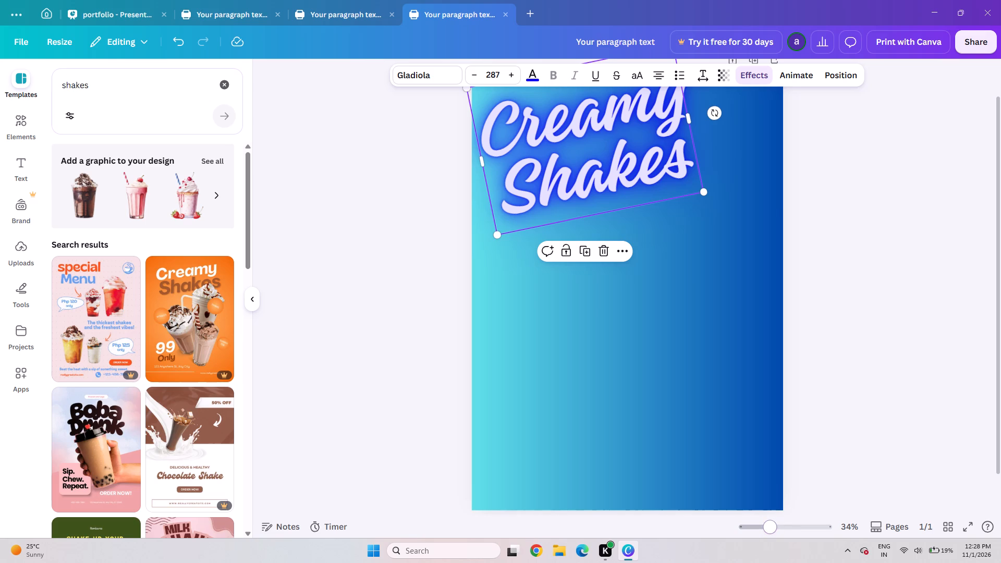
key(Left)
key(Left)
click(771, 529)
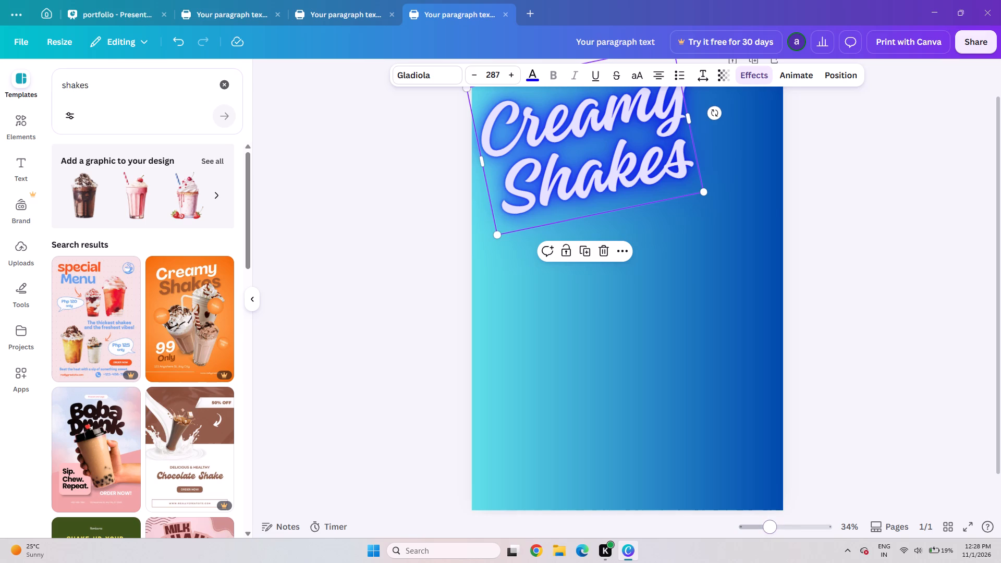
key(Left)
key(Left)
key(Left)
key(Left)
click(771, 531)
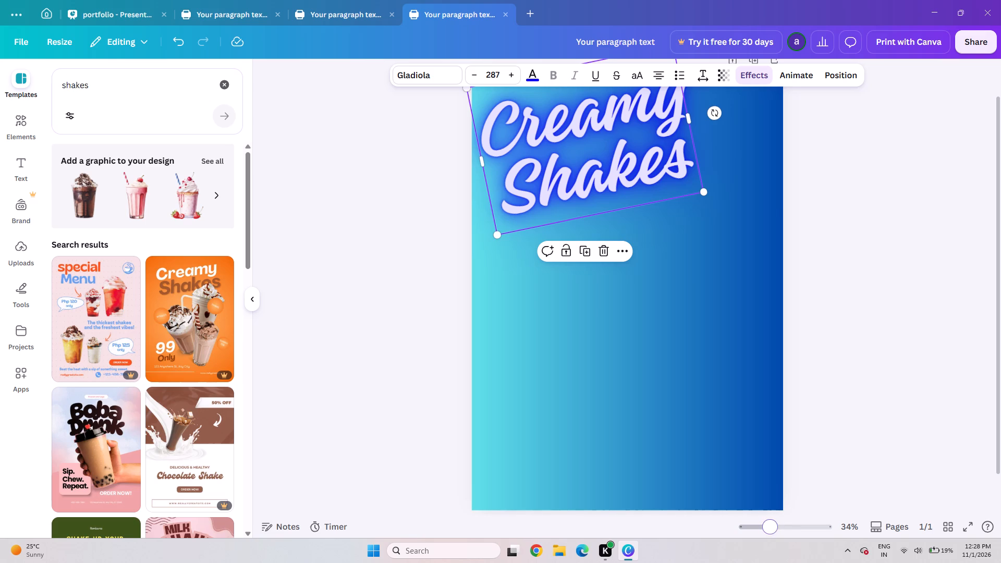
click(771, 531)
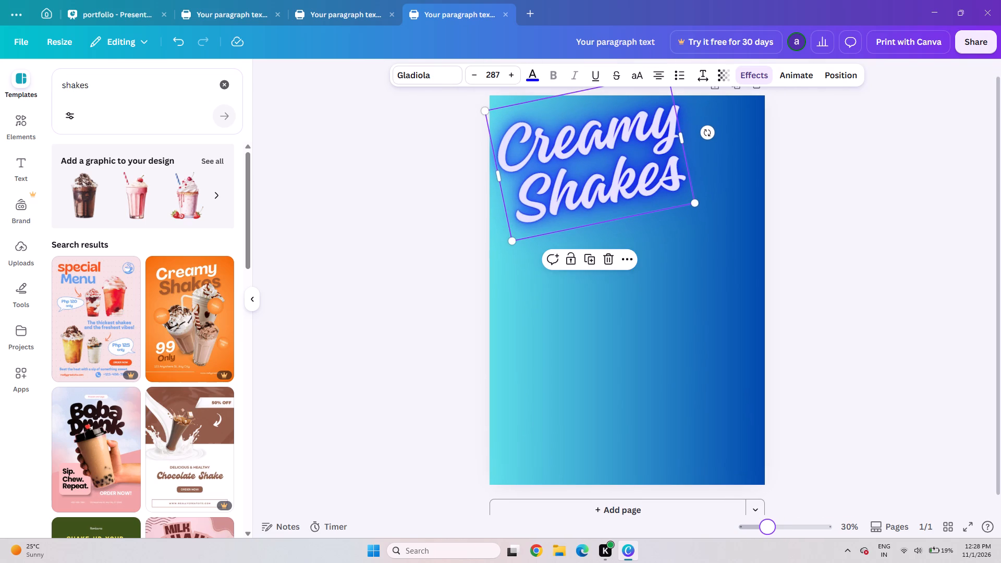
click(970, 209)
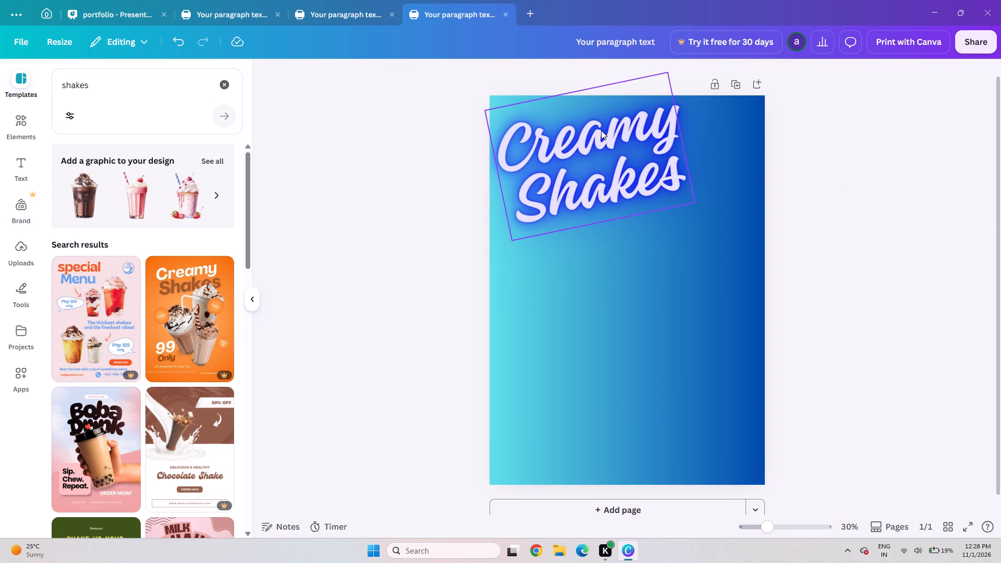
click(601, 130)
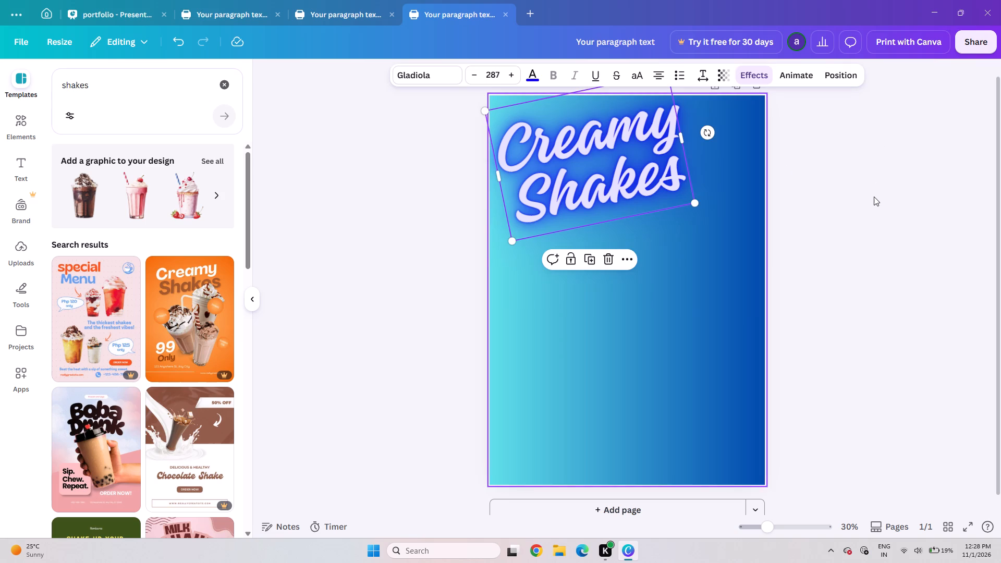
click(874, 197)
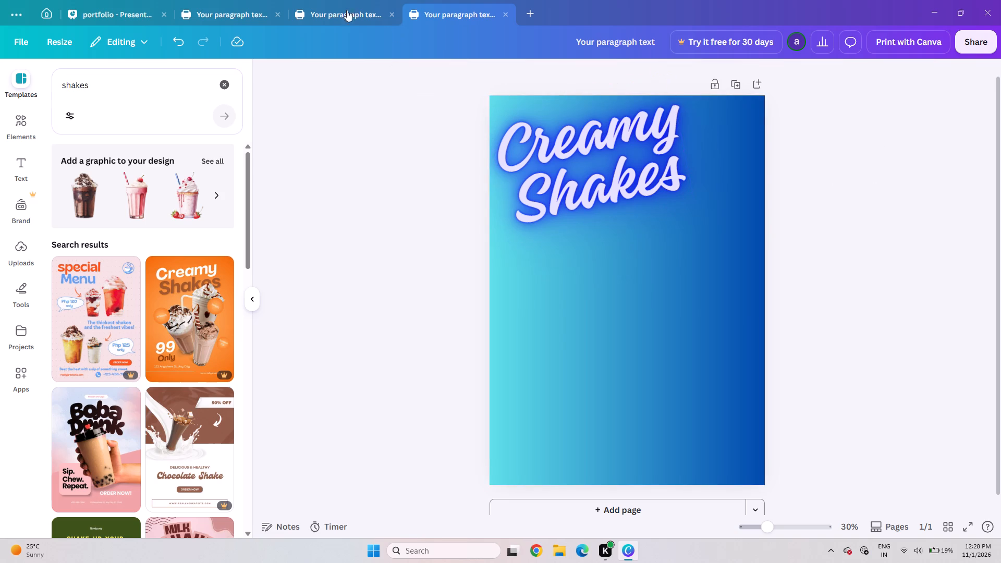
Search the elements library for "shakes image" and look through the graphics results for a suitable milkshake.
click(13, 123)
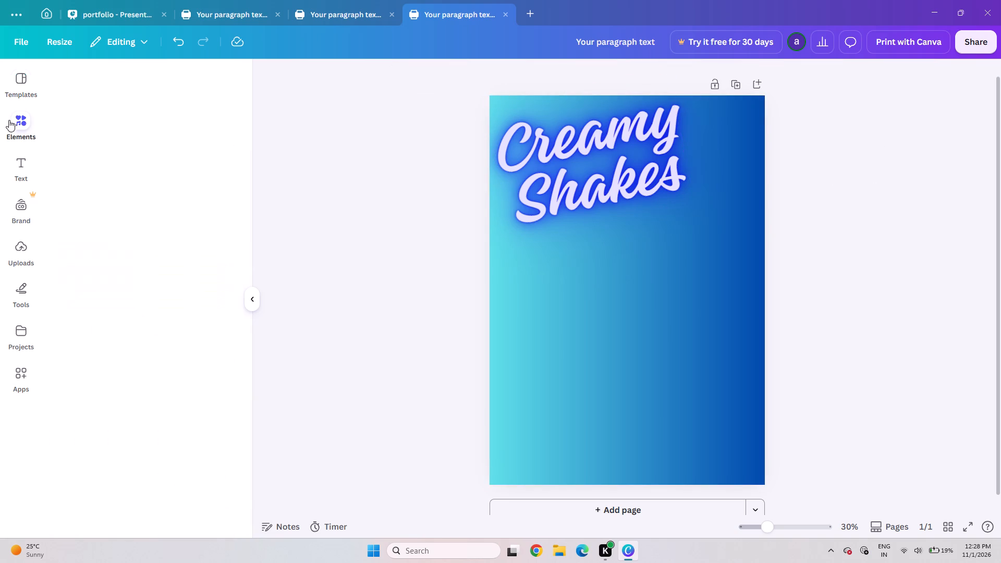
click(155, 90)
key(s)
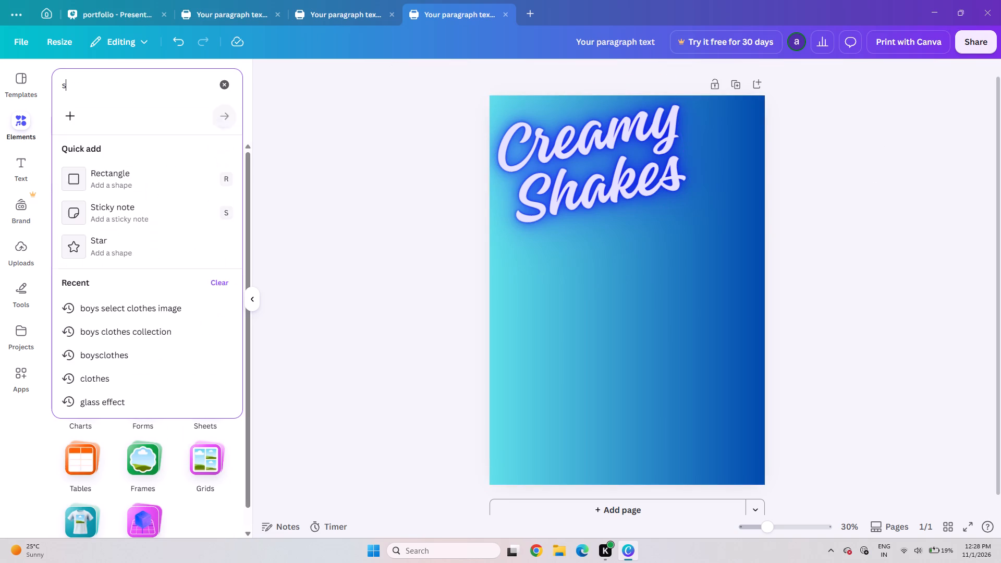
text(hakes)
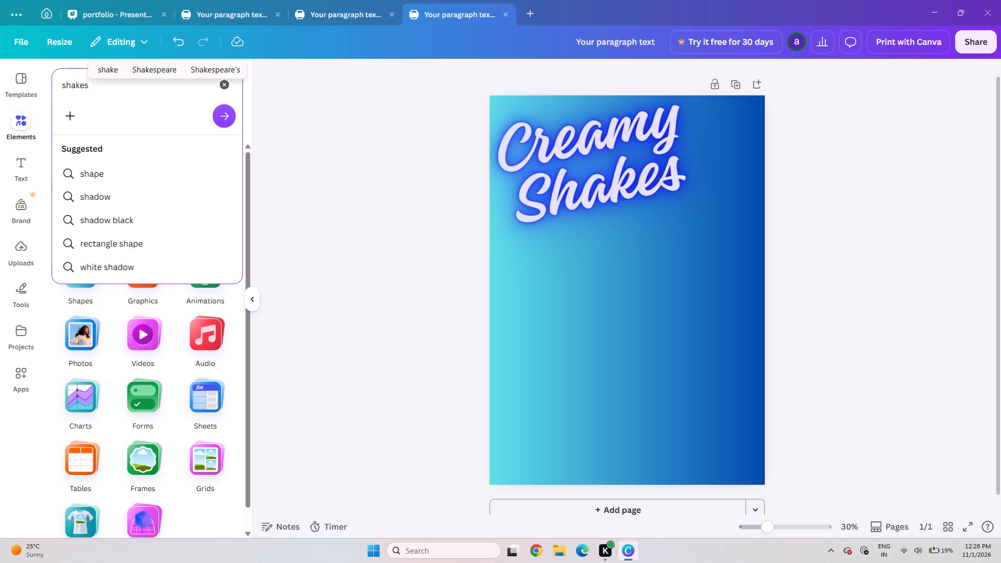
key(space)
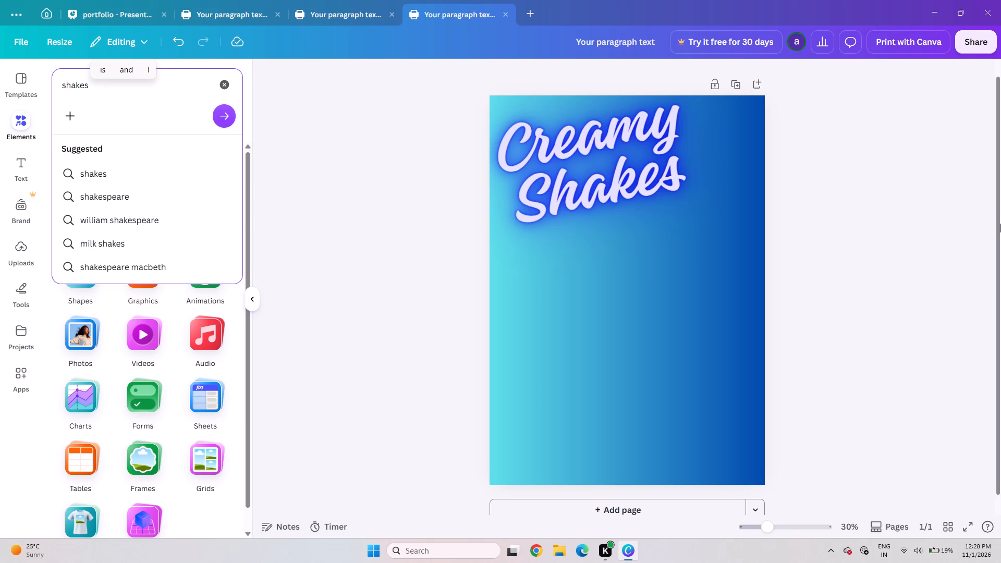
text(image)
key(Return)
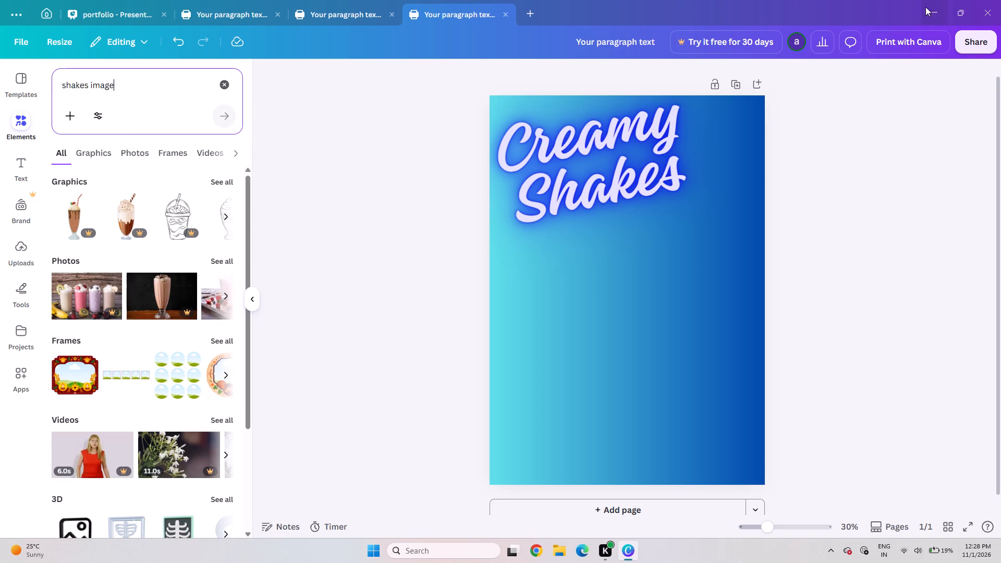
click(228, 180)
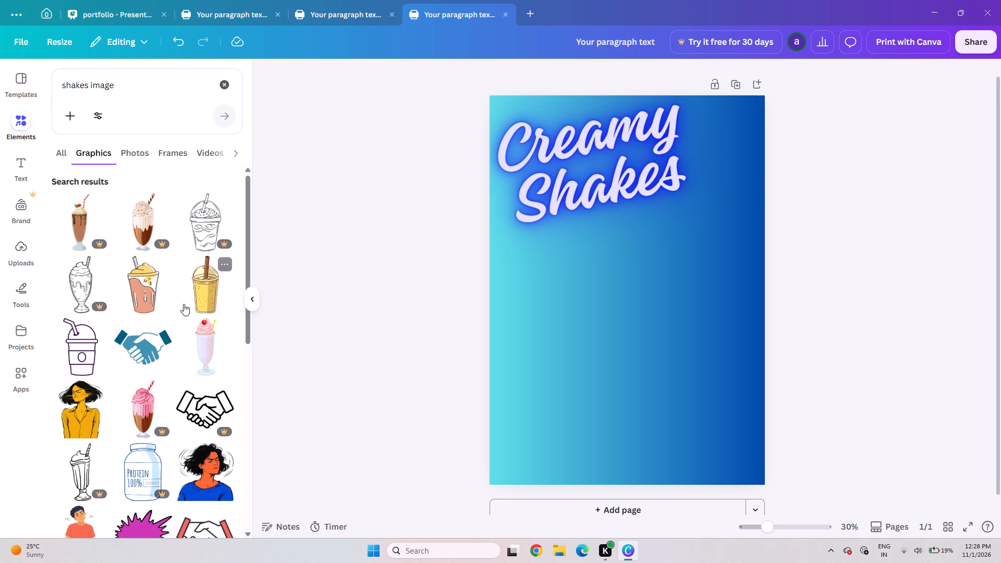
scroll(184, 304, down, 1)
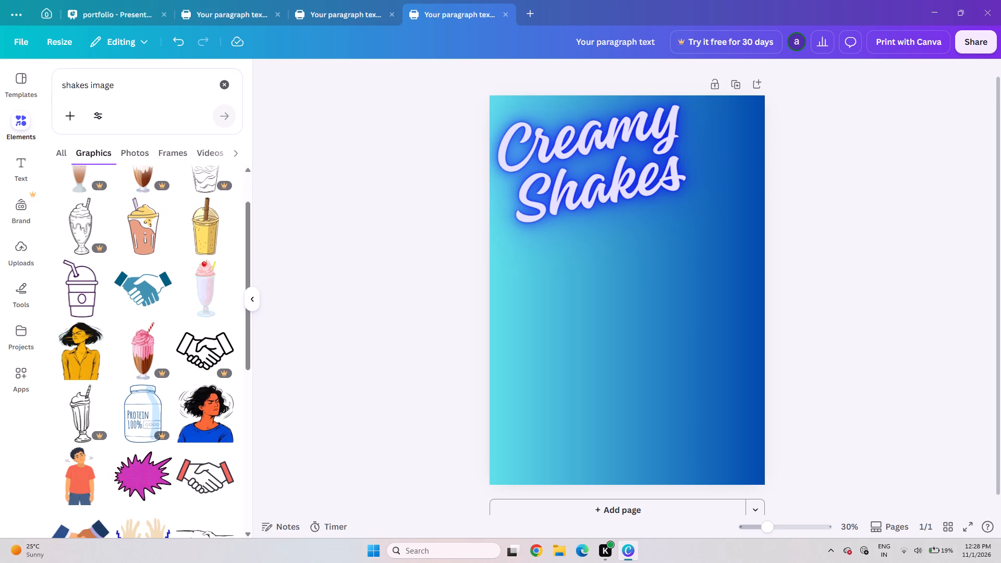
click(59, 90)
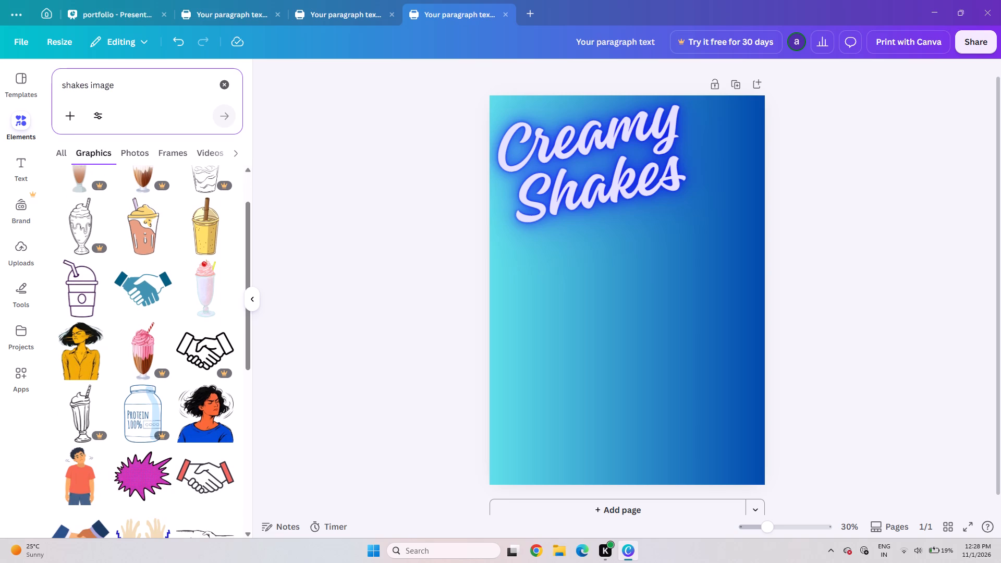
click(63, 84)
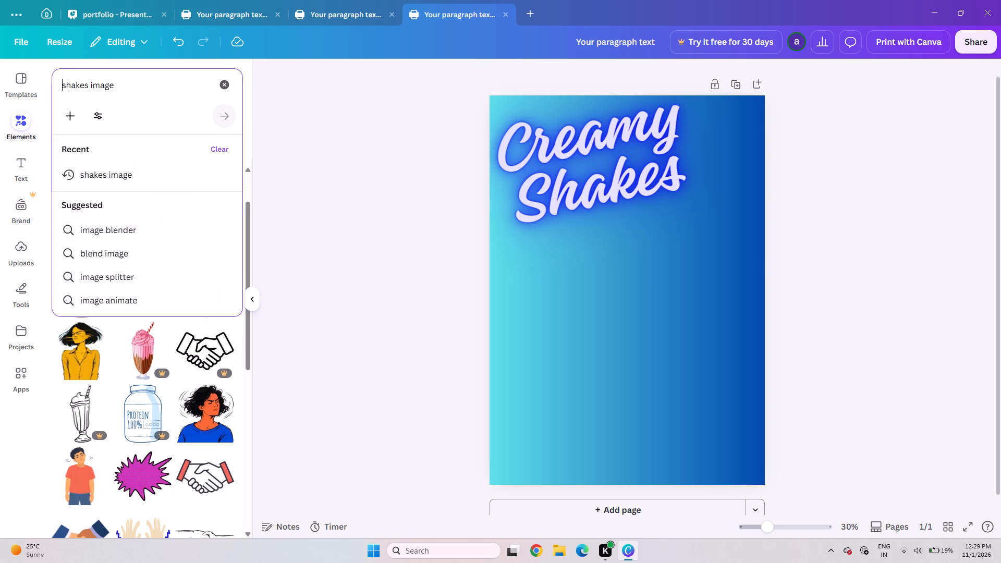
click(365, 406)
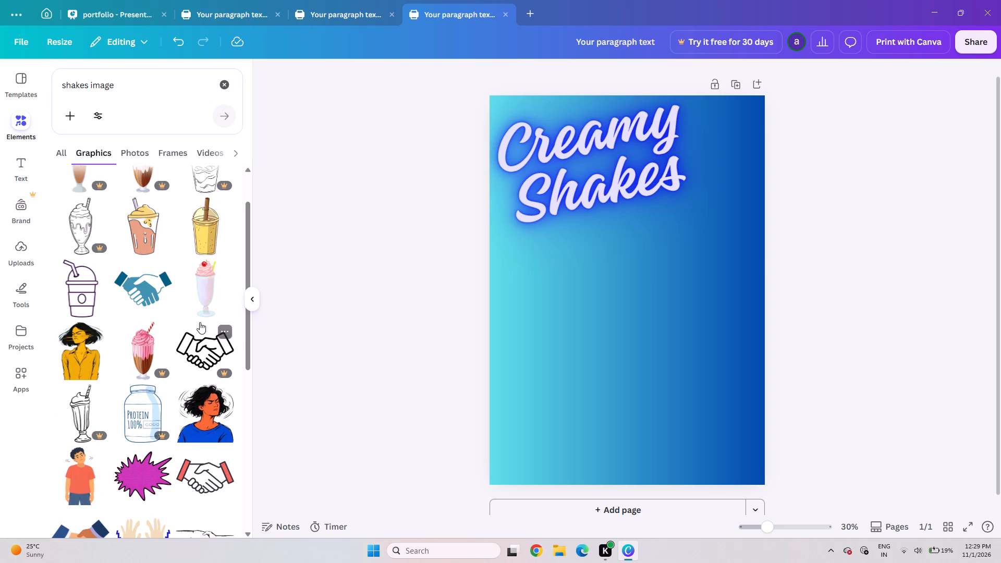
scroll(175, 308, down, 2)
scroll(151, 270, down, 4)
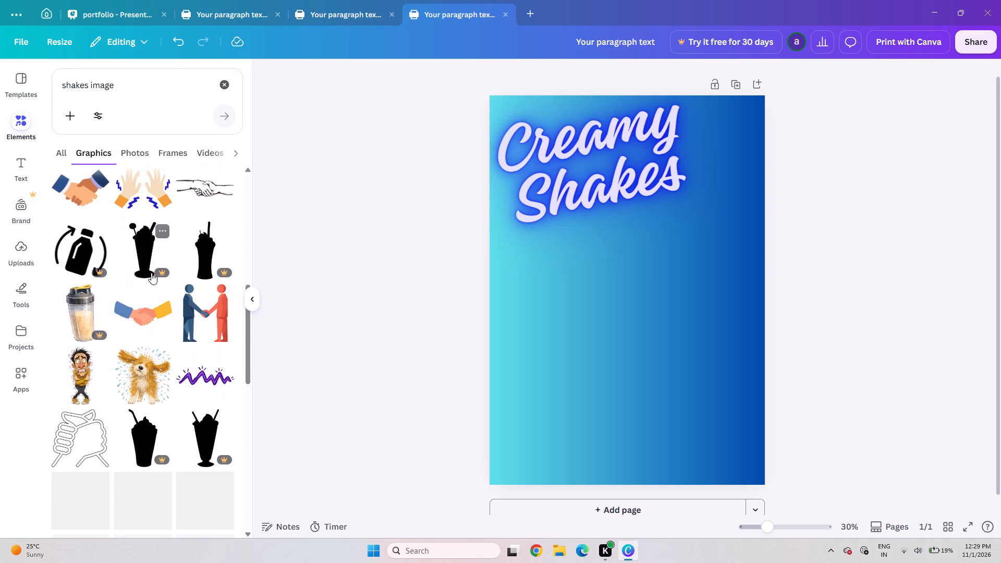
scroll(150, 276, down, 2)
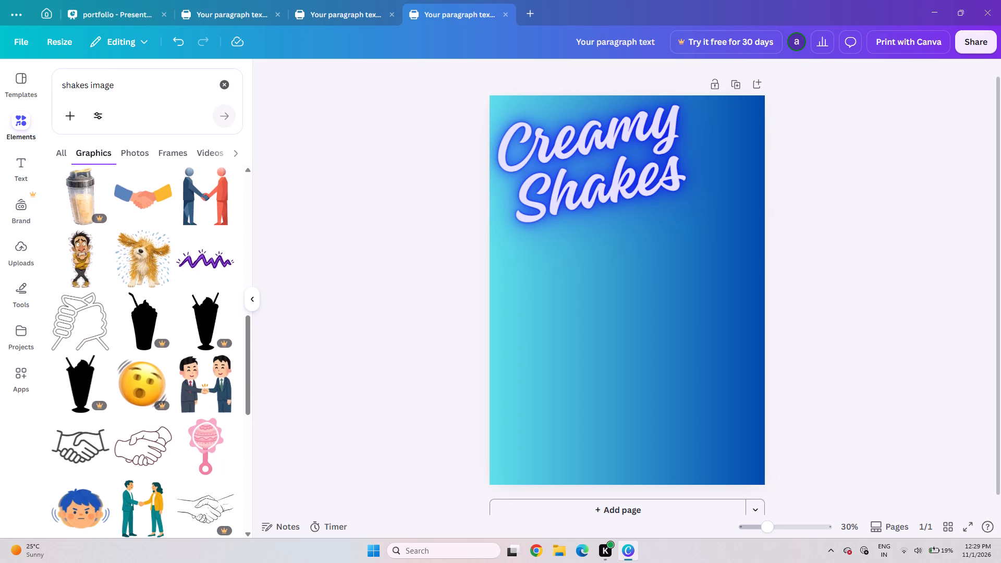
Search the graphics for "banana shakes" and add the cartoon banana wearing sunglasses to the poster.
click(124, 85)
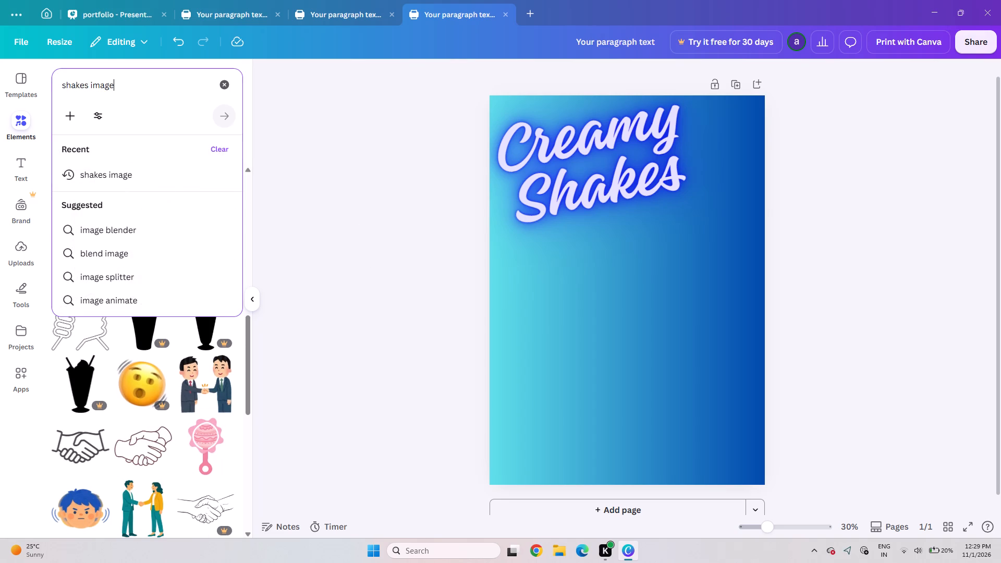
key(space)
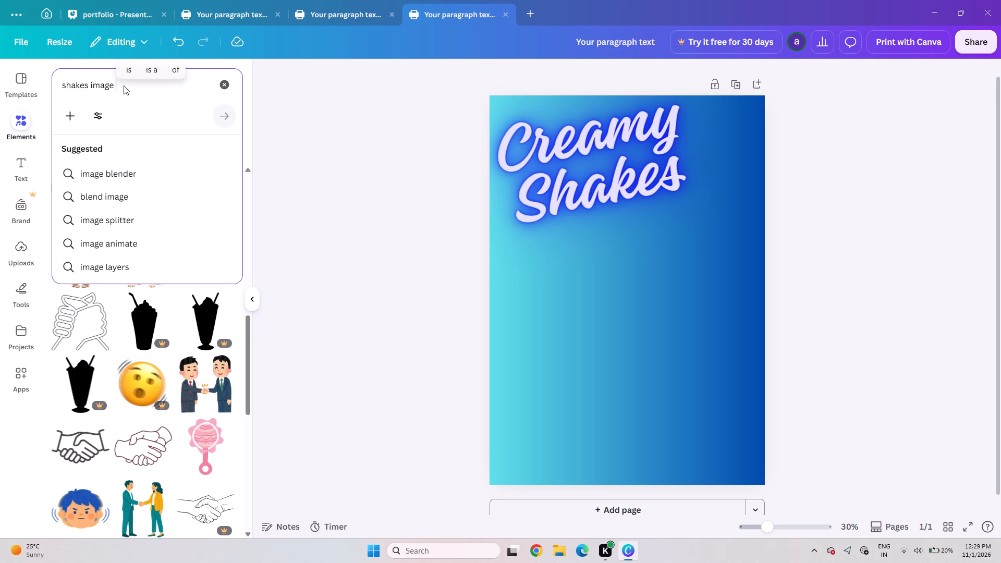
key(BackSpace)
key(BackSpace)
key(BackSpace)
key(BackSpace)
key(BackSpace)
key(BackSpace)
key(BackSpace)
key(BackSpace)
key(BackSpace)
key(BackSpace)
key(BackSpace)
key(BackSpace)
key(BackSpace)
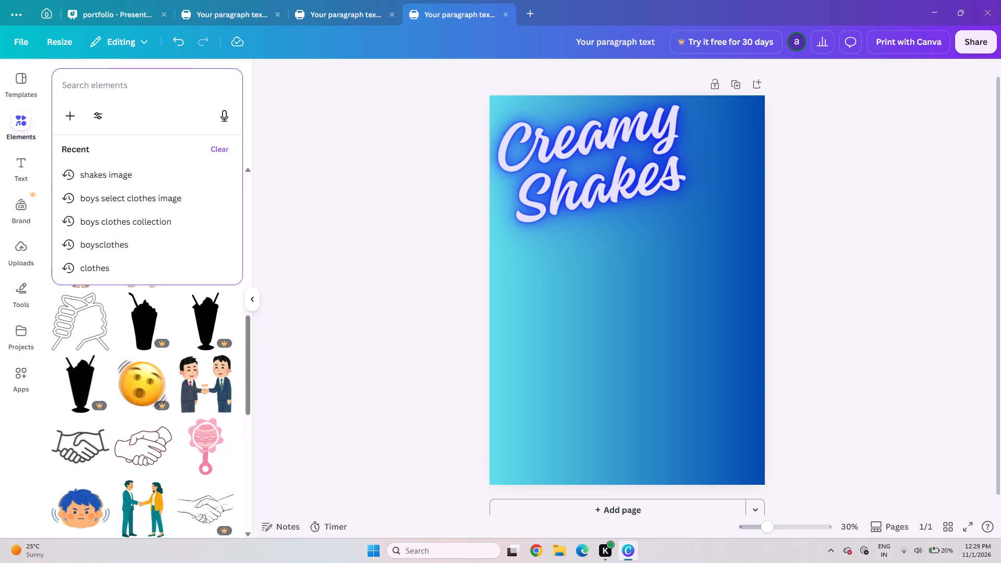
text(banana shakes)
key(Return)
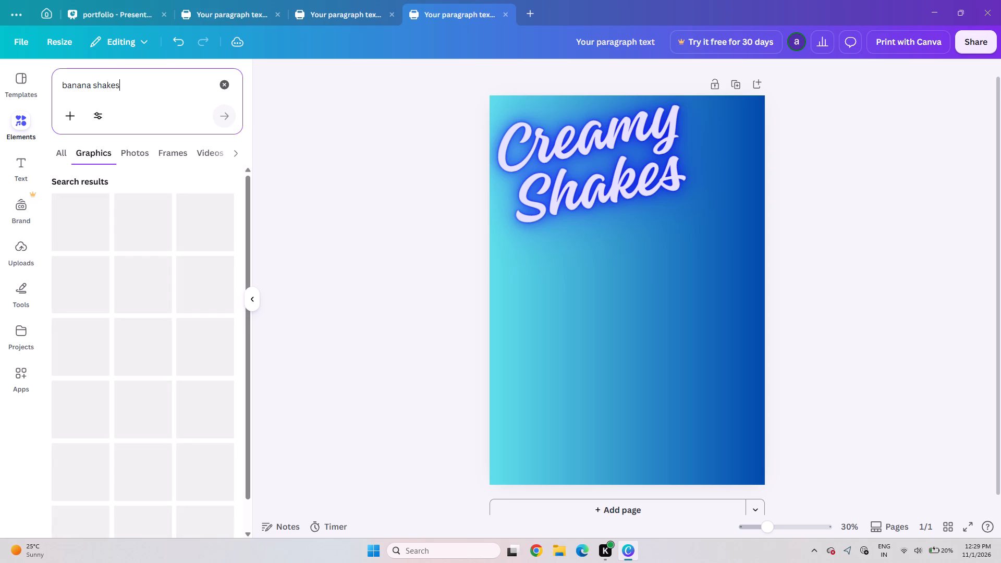
click(341, 166)
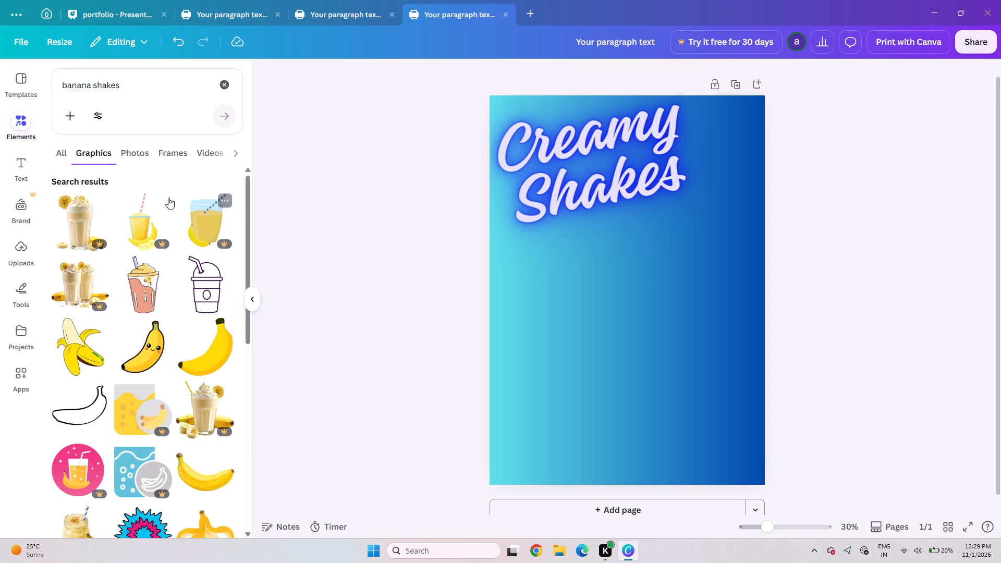
scroll(186, 241, down, 4)
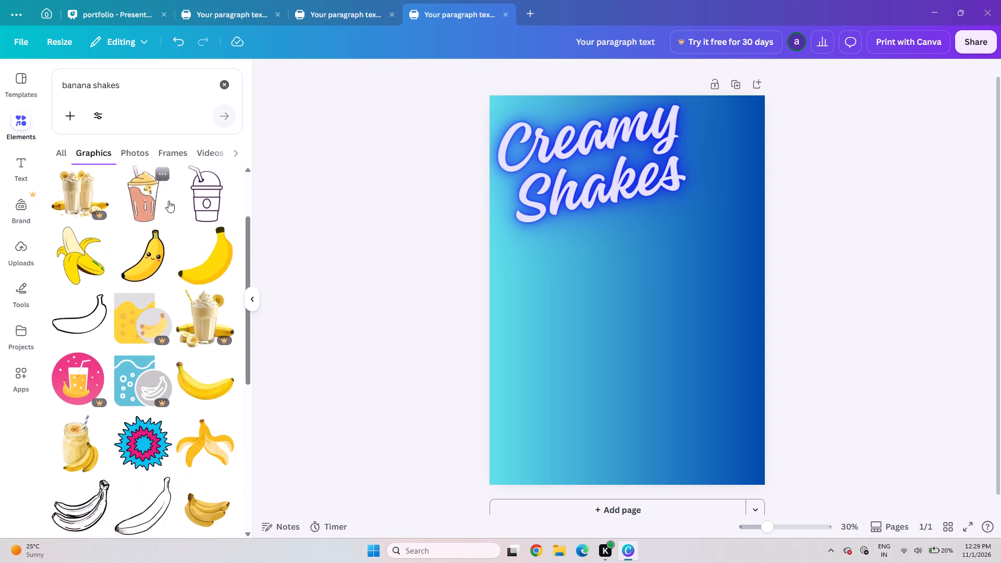
scroll(148, 193, down, 8)
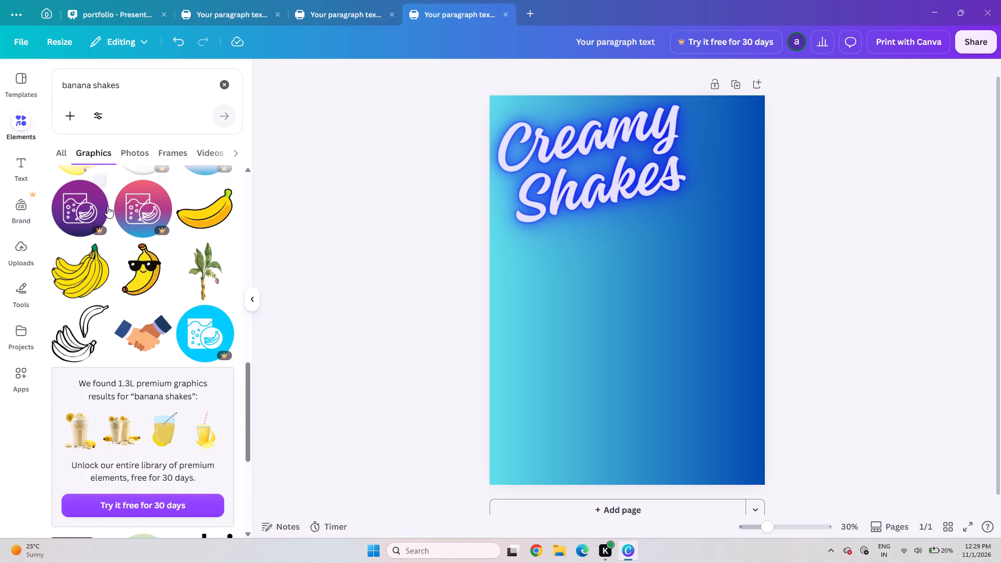
scroll(82, 322, down, 4)
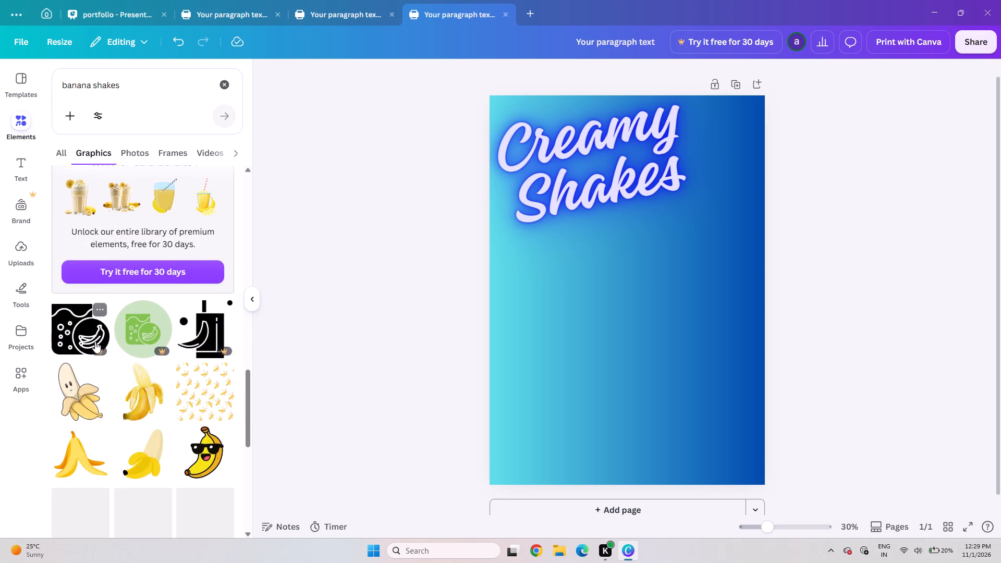
scroll(95, 341, down, 5)
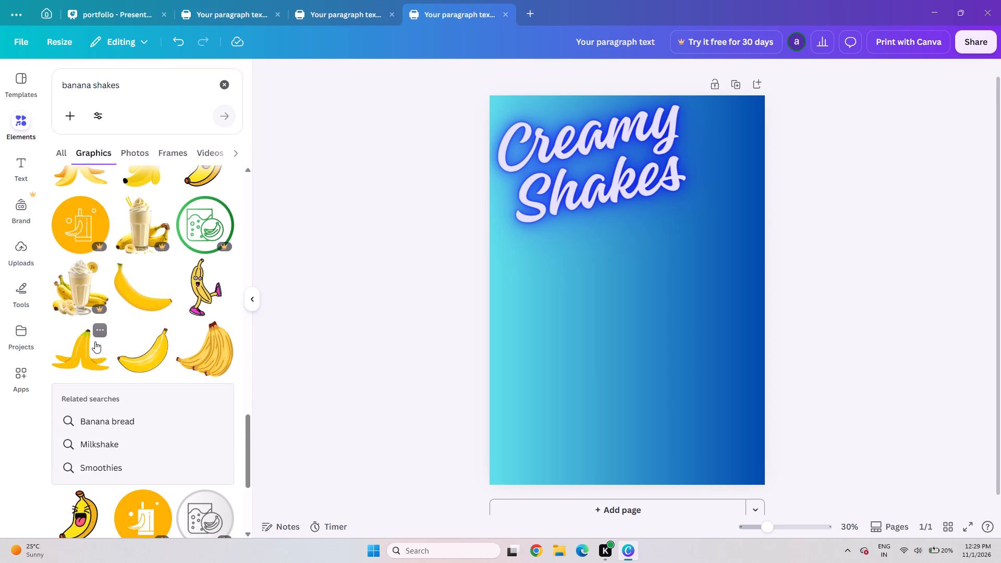
scroll(95, 340, up, 3)
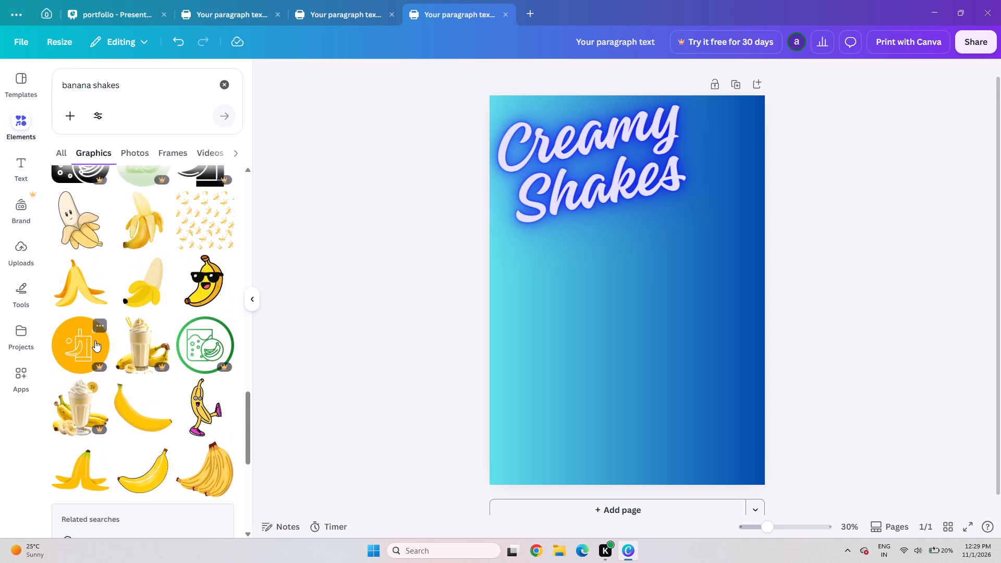
scroll(95, 340, up, 1)
scroll(95, 340, down, 3)
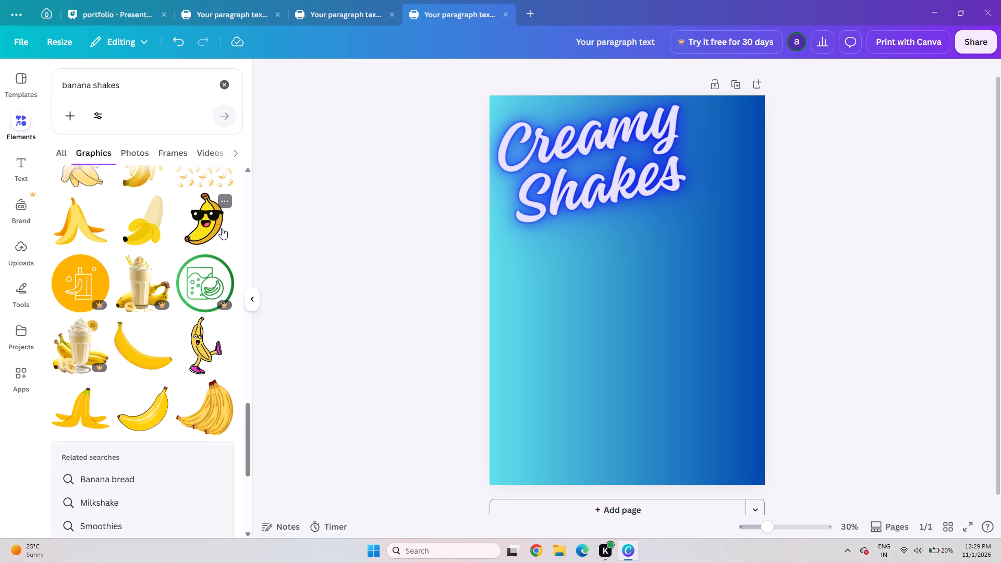
click(200, 225)
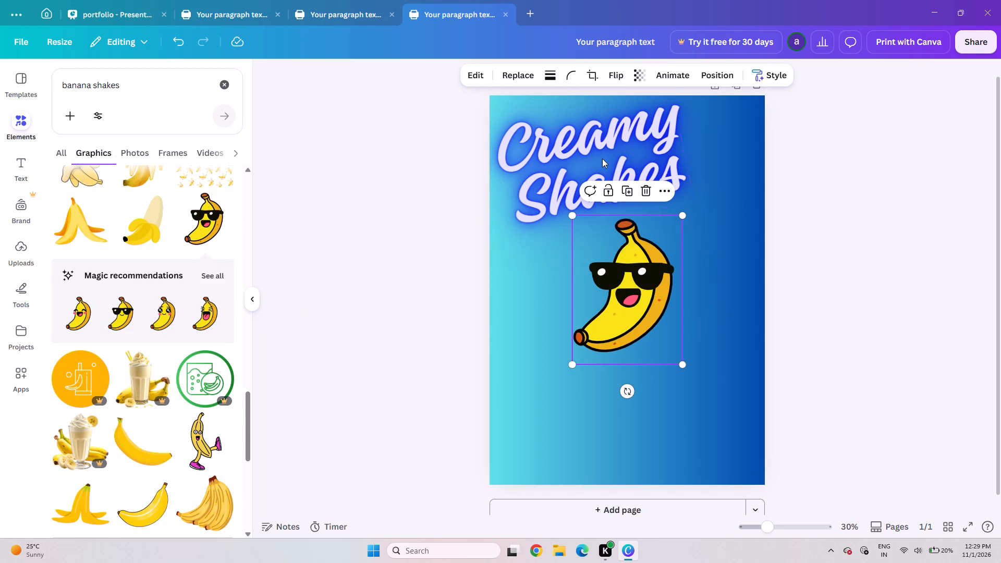
Nudge the "Creamy Shakes" heading right and slightly up until it sits roughly centred across the poster's top.
click(602, 154)
key(Right)
key(Right)
key(Right)
key(Right)
key(Right)
key(Right)
key(Right)
key(Right)
key(Right)
key(Right)
key(Right)
key(Right)
key(Right)
key(Right)
key(Right)
key(Right)
key(Right)
key(Right)
key(Right)
key(Right)
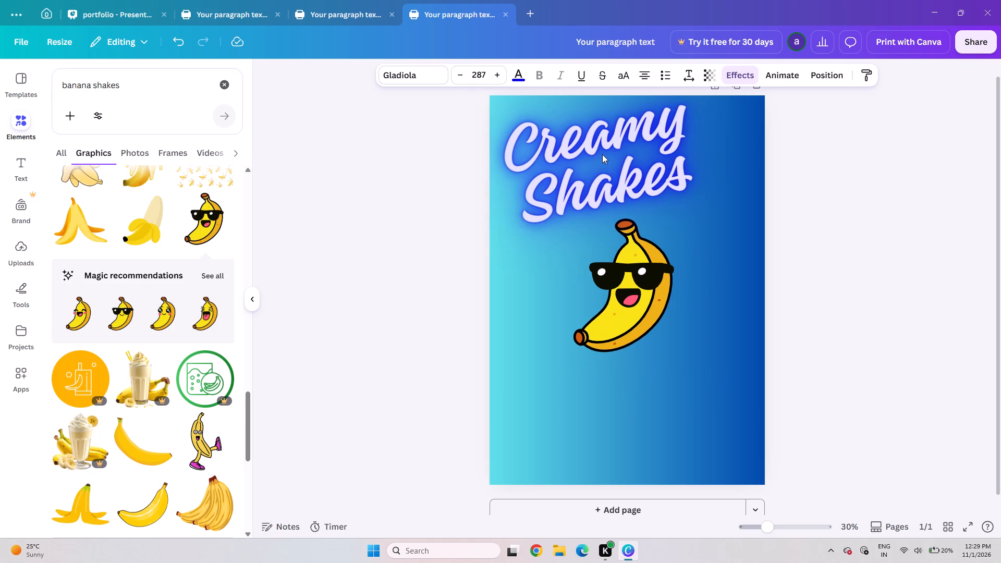
key(Right)
key(Right)
key(Right)
key(Right)
key(Right)
key(Right)
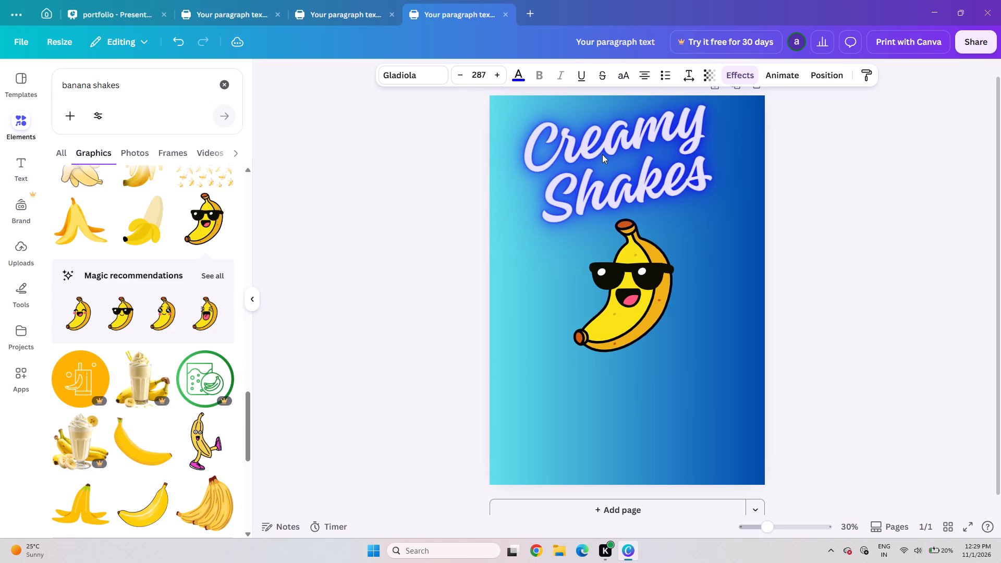
key(Up)
key(Right)
key(Right)
key(Up)
key(Up)
key(Right)
key(Right)
key(Right)
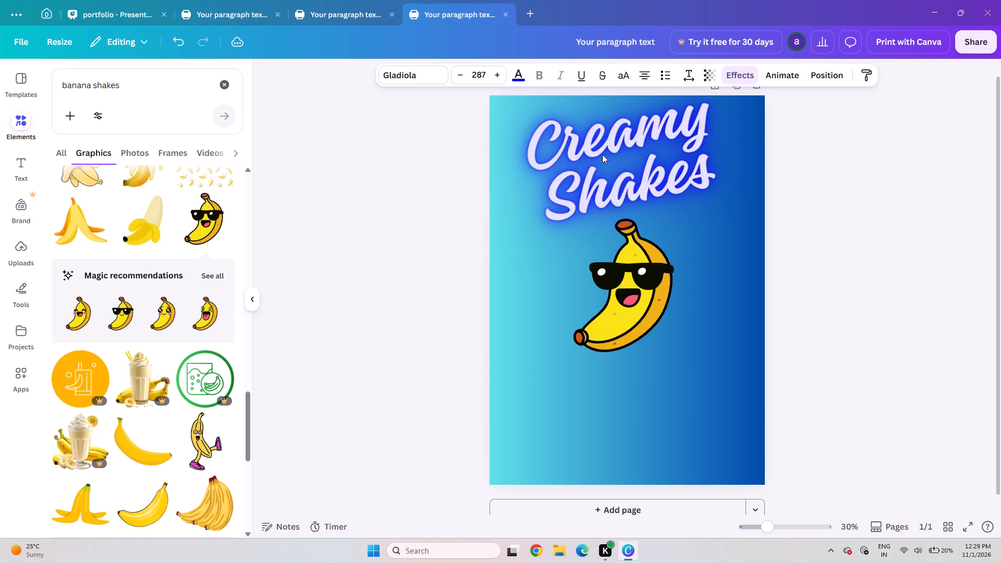
Reduce the font size of the "Shakes" line to 183, leaving "Creamy" larger.
click(674, 156)
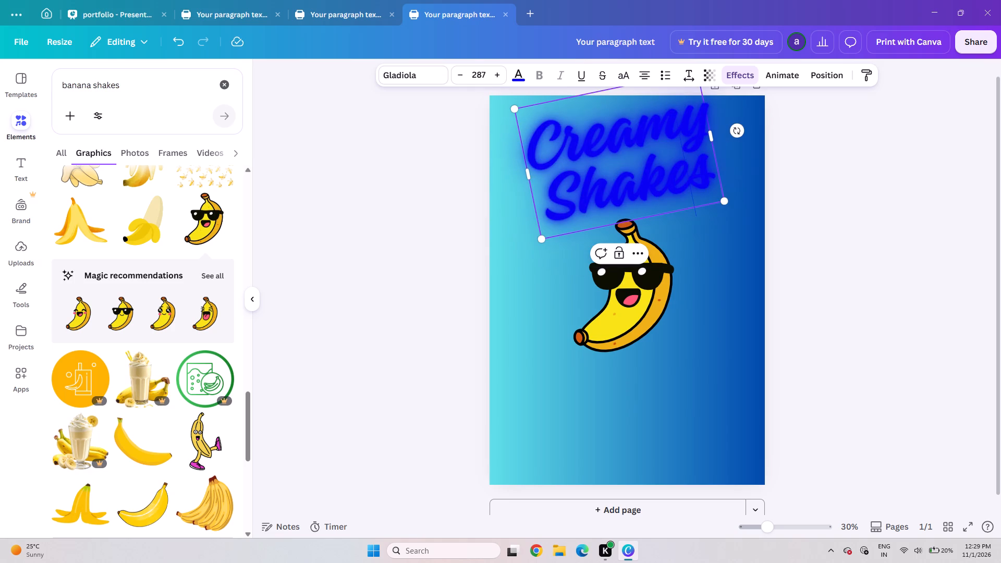
click(458, 72)
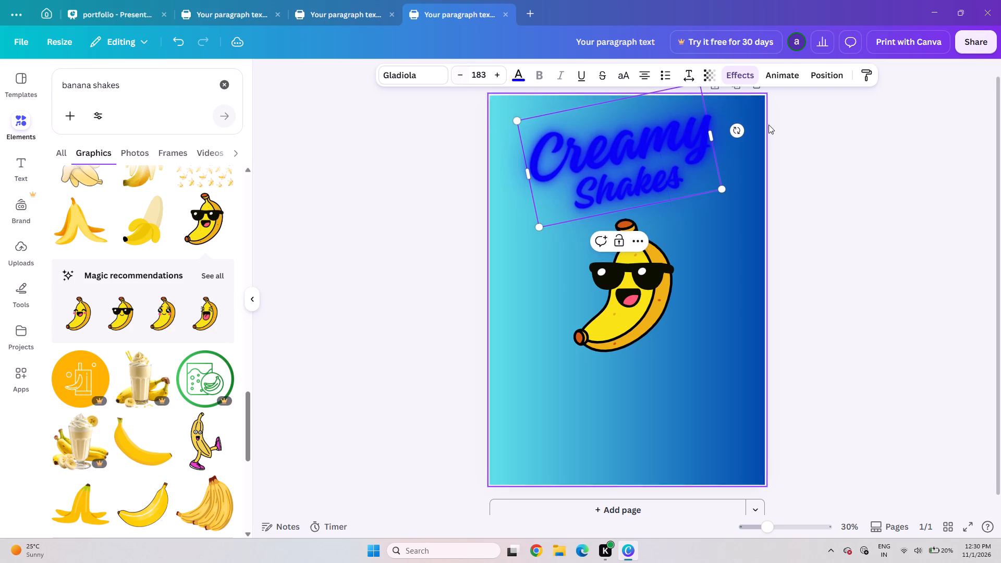
click(834, 216)
Nudge the "Creamy Shakes" heading upward until it sits close to the poster's top edge.
click(616, 118)
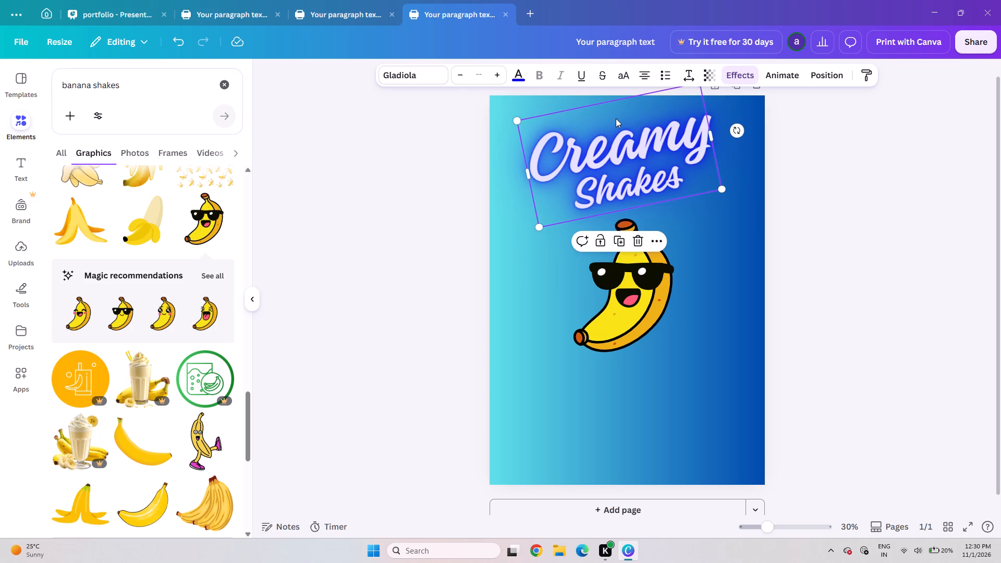
key(Up)
key(Up)
key(Up)
key(Up)
key(Up)
key(Up)
key(Up)
key(Up)
key(Up)
key(Up)
key(Up)
key(Up)
key(Up)
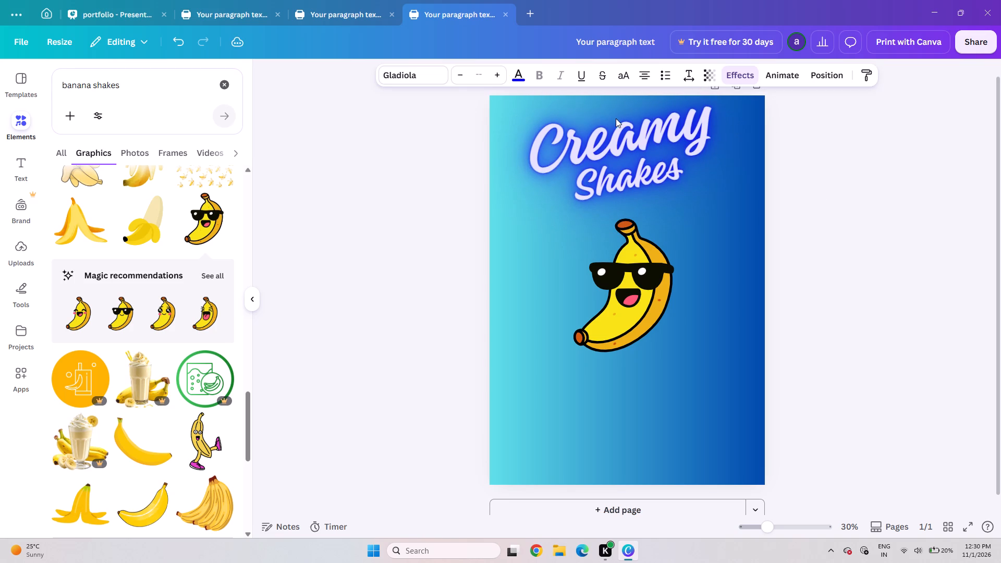
key(Up)
key(Up)
key(Up)
key(Up)
key(Up)
key(Up)
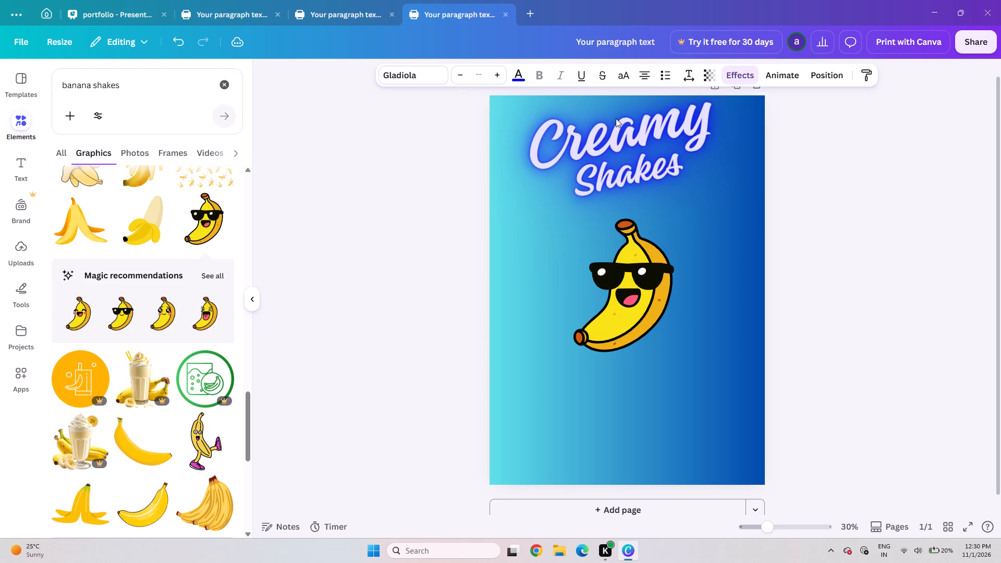
key(Up)
key(Up)
Reduce the font size of the word "Creamy" in the heading to 265.
click(616, 118)
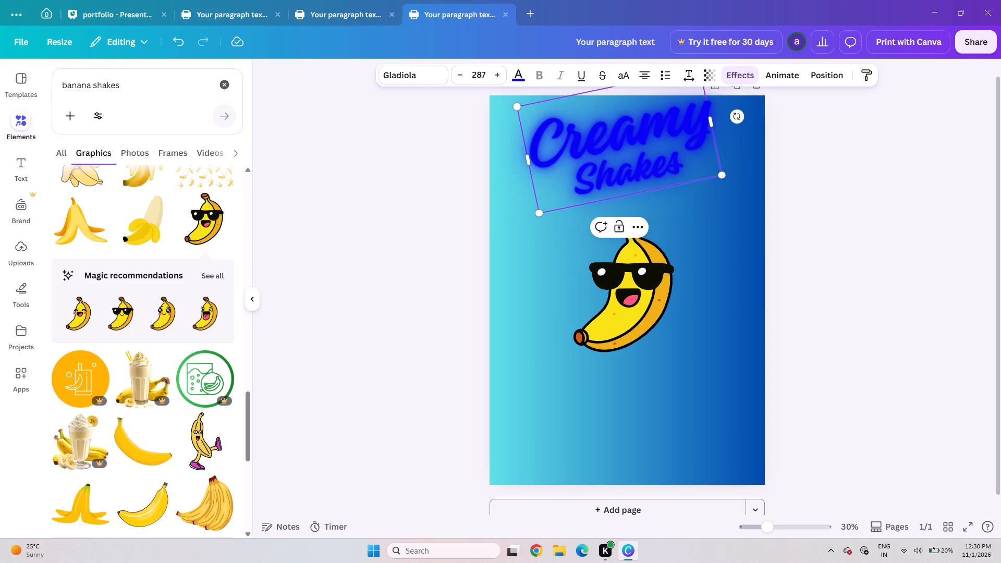
double_click(614, 127)
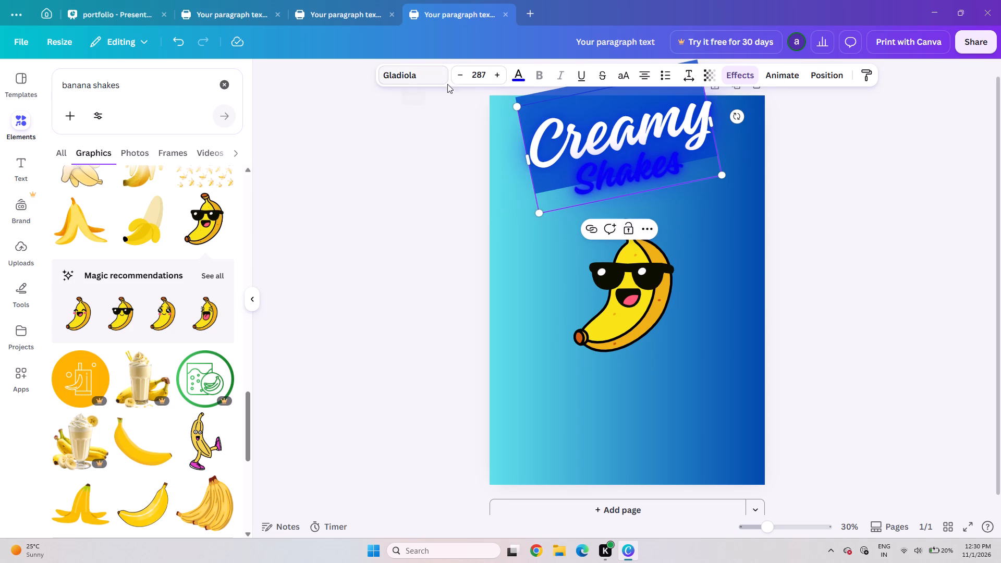
click(457, 80)
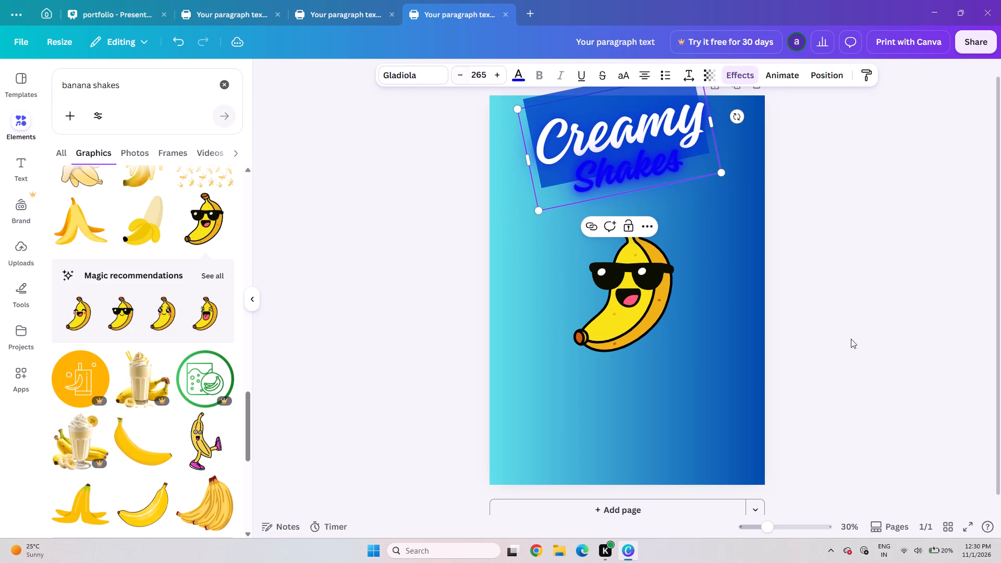
Browse the "banana shakes" graphics results for a drink illustration that suits the poster.
click(955, 398)
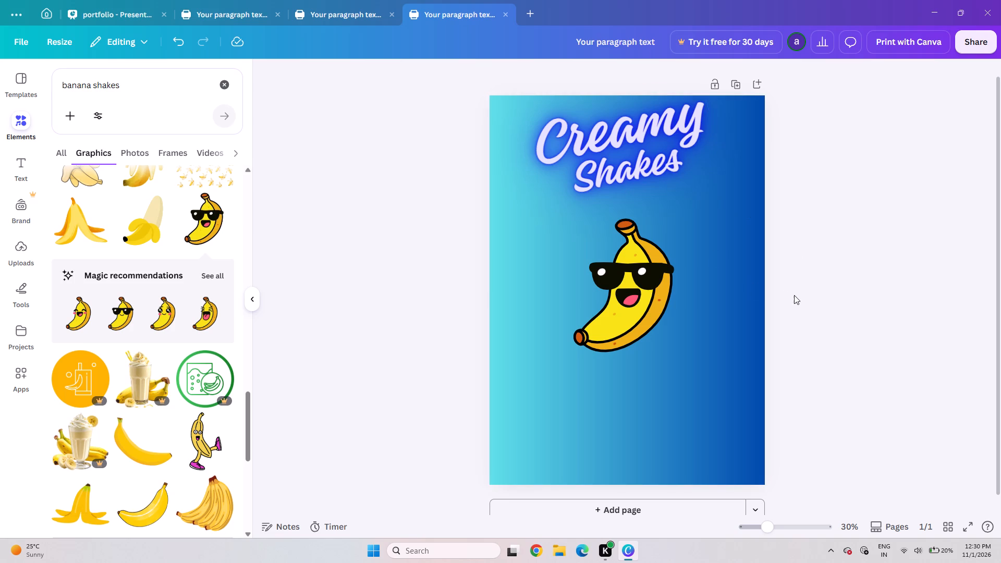
click(797, 297)
scroll(16, 28, down, 1)
scroll(189, 289, down, 12)
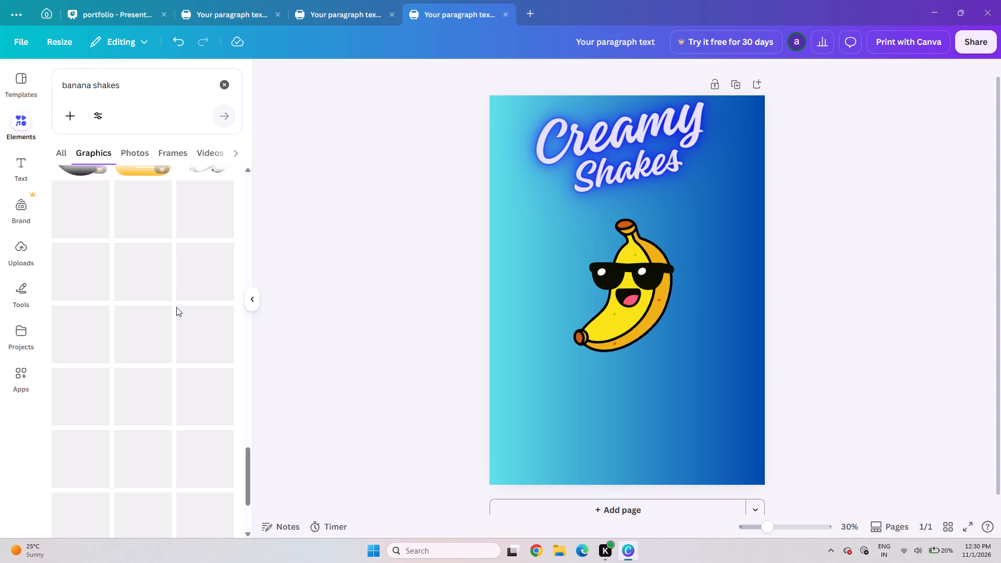
scroll(176, 307, down, 2)
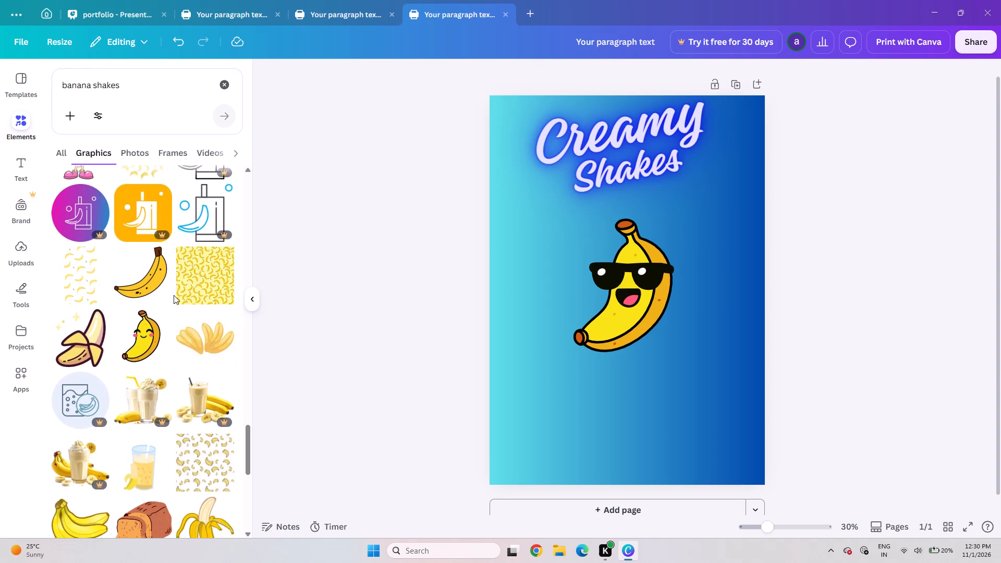
scroll(174, 295, down, 5)
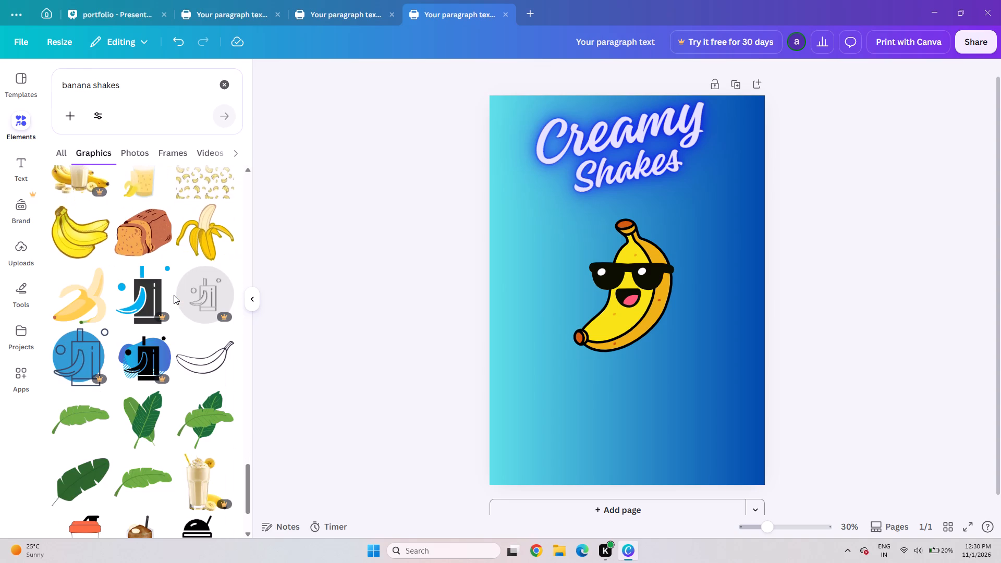
scroll(174, 295, down, 9)
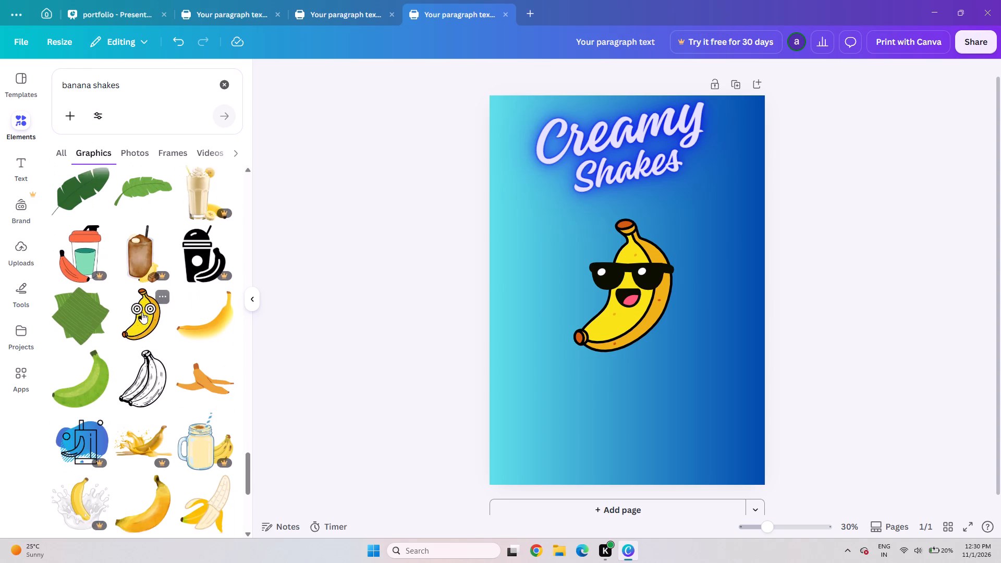
scroll(142, 312, up, 3)
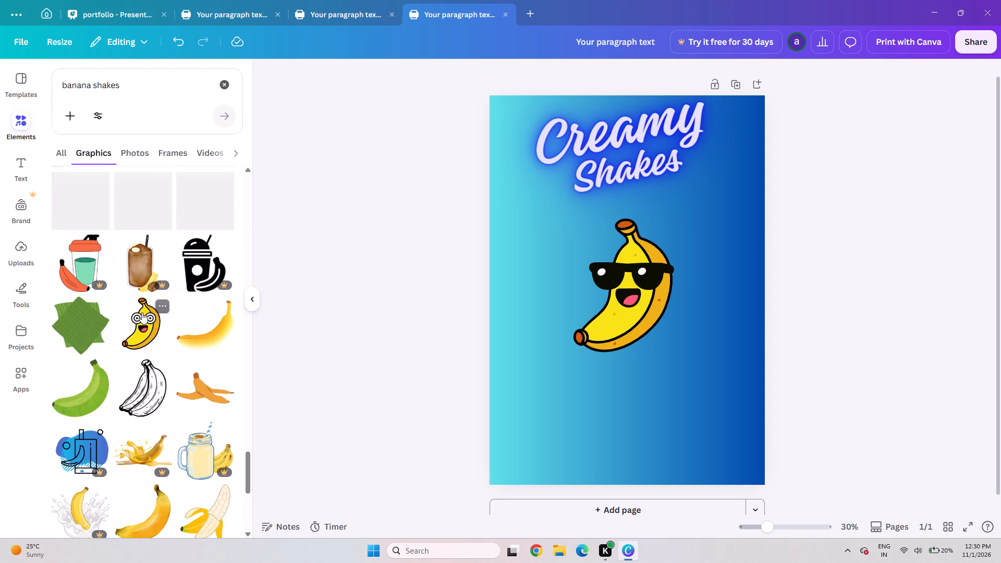
scroll(142, 312, up, 8)
Add the cartoon milkshake cup graphic with peach drink, yellow cream and lilac straw to the poster.
click(63, 156)
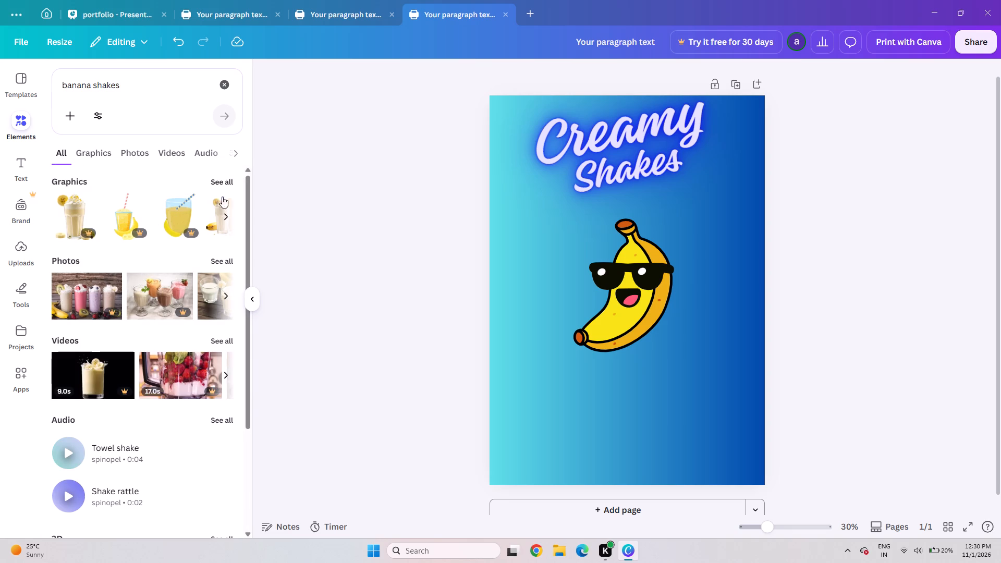
click(221, 222)
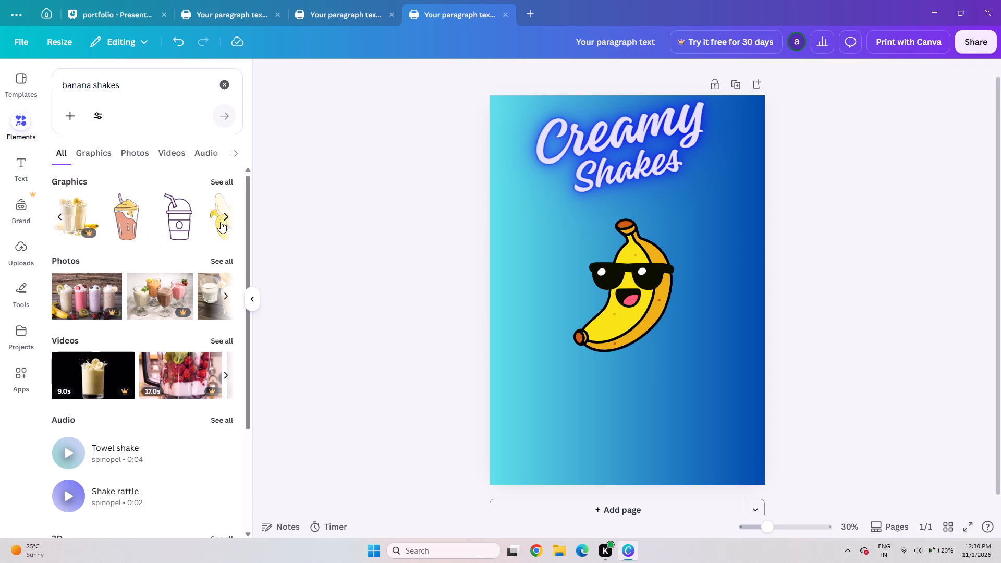
click(218, 161)
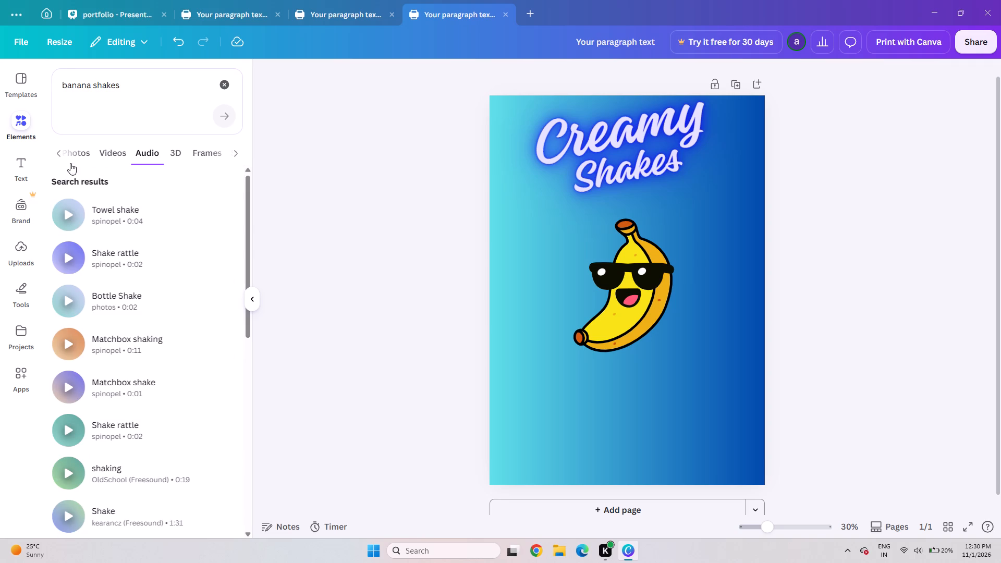
click(57, 148)
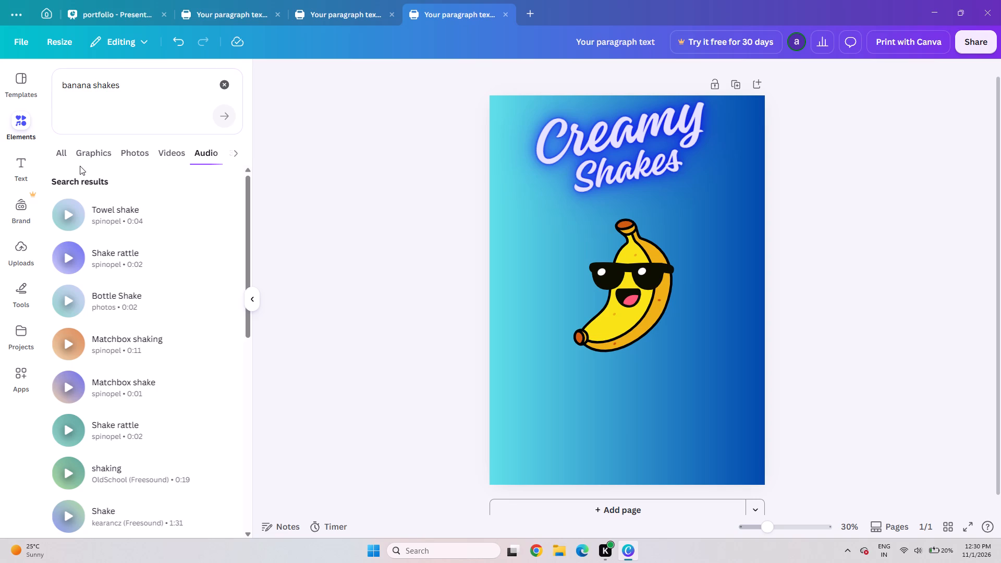
click(87, 154)
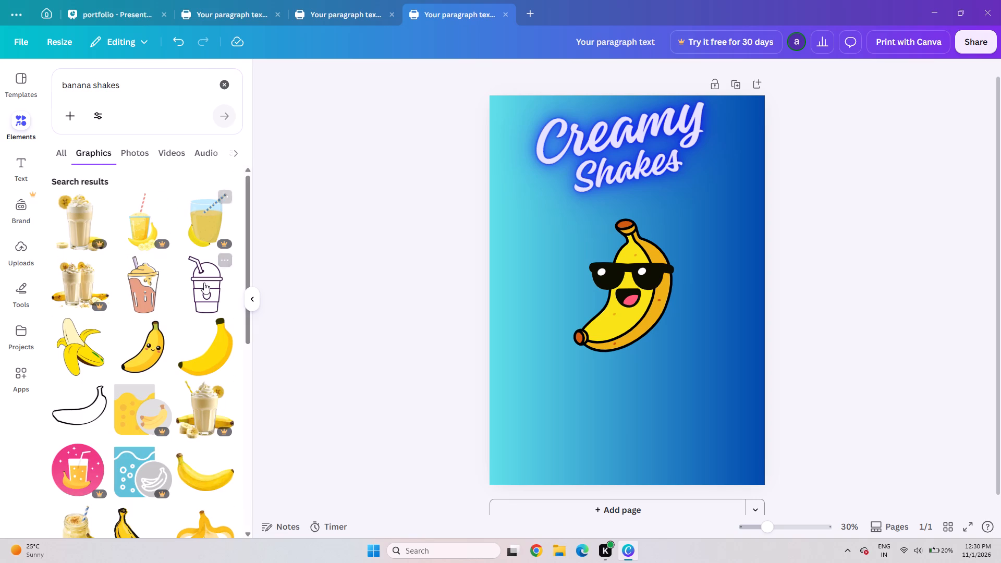
scroll(188, 278, down, 1)
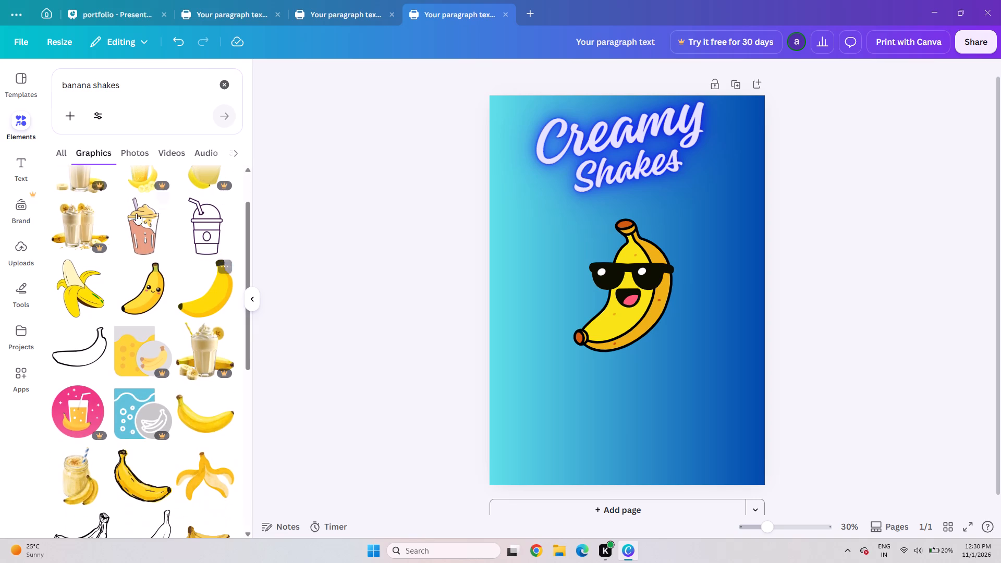
click(59, 154)
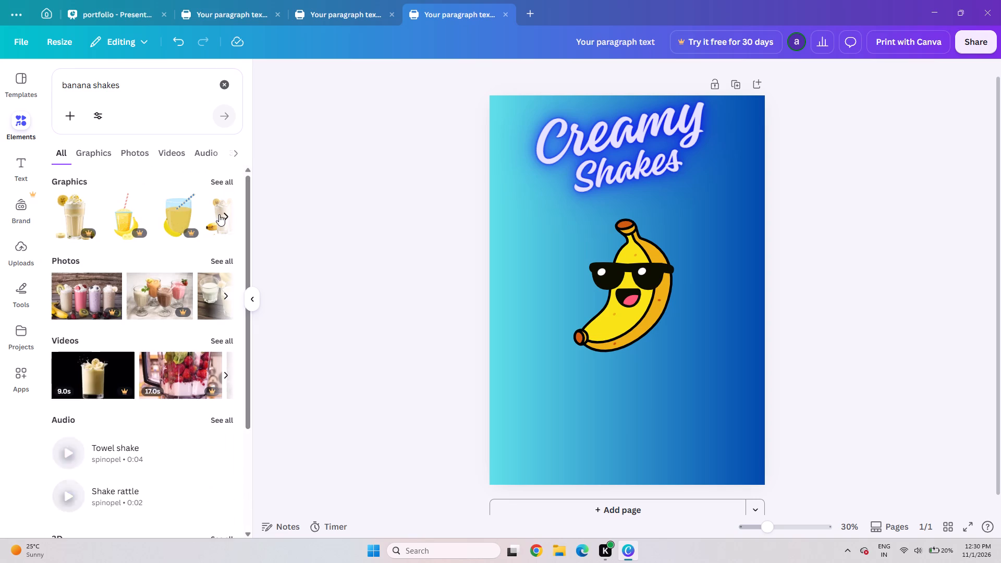
click(223, 215)
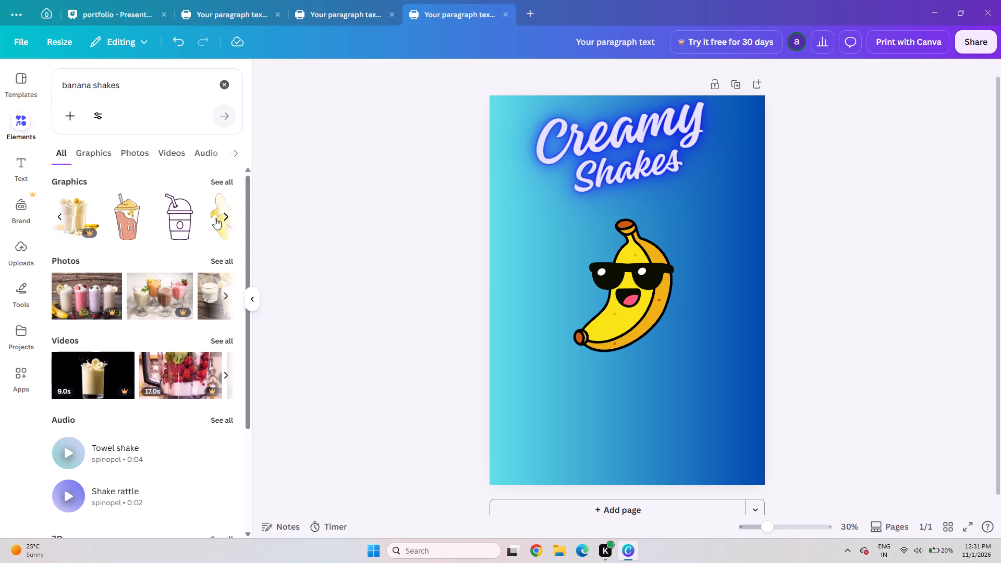
click(130, 218)
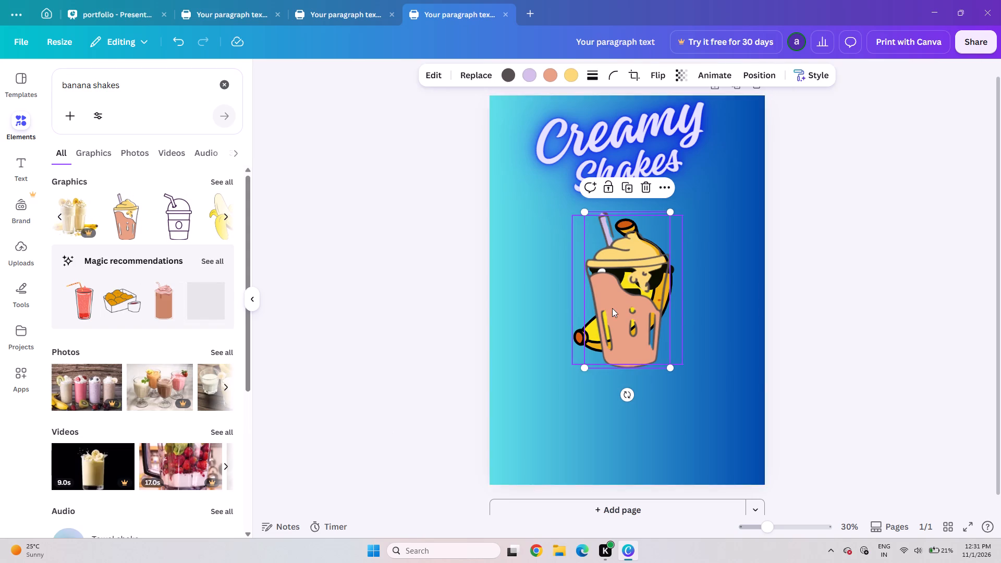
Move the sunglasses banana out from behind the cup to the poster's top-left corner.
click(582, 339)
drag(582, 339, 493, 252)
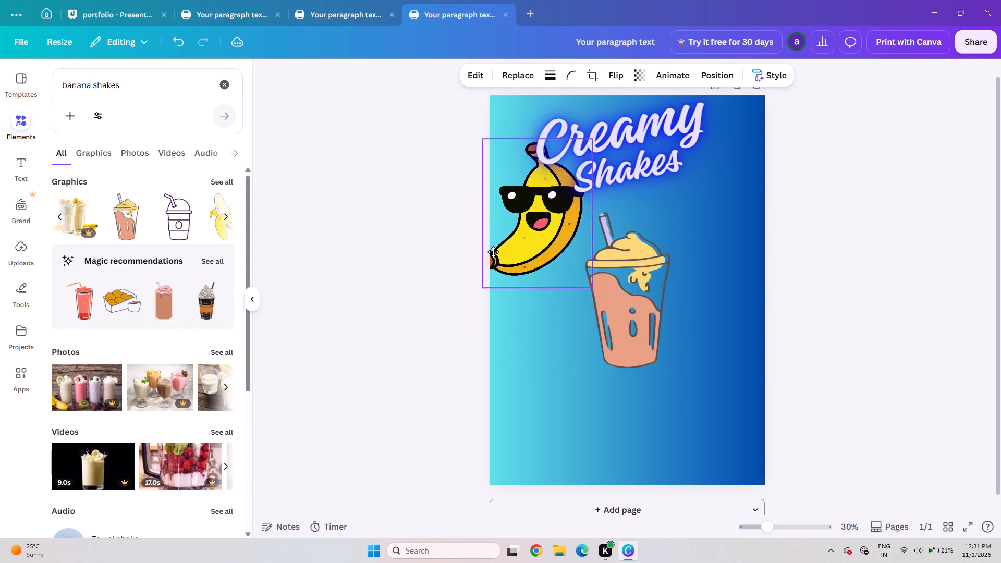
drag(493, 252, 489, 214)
Shift the milkshake cup slightly left and enlarge it to about half the poster's height.
click(587, 335)
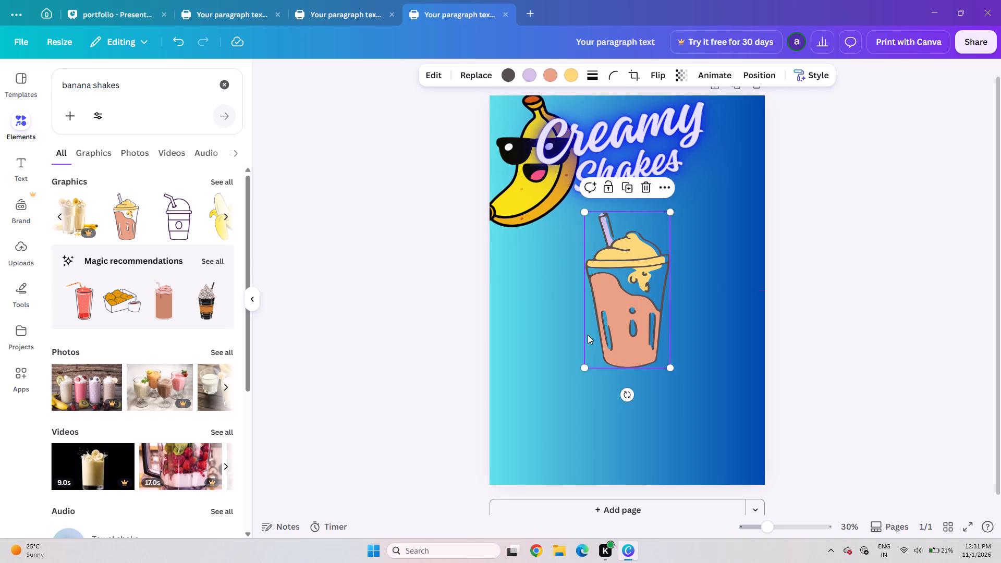
drag(590, 334, 592, 327)
drag(624, 283, 612, 293)
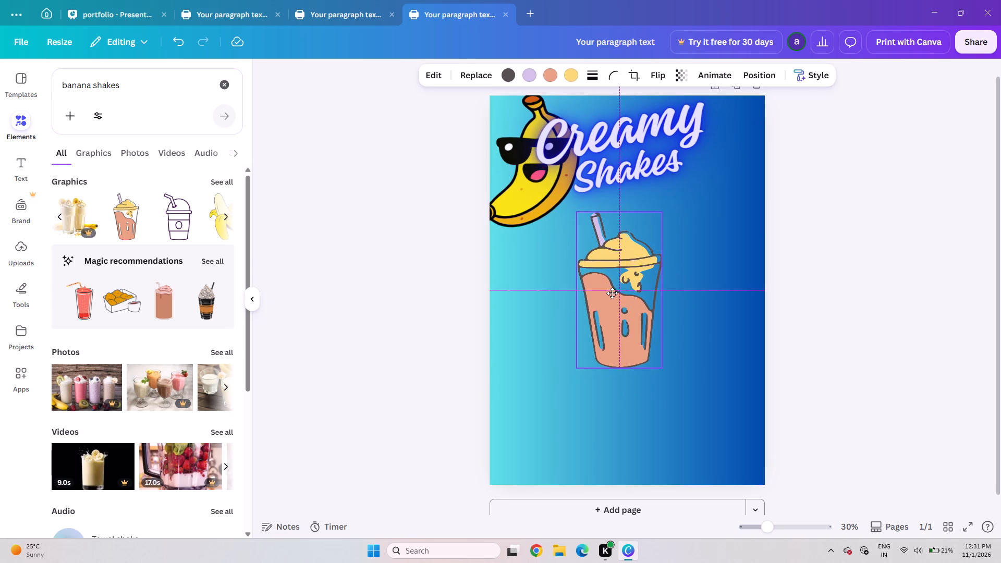
drag(612, 293, 614, 293)
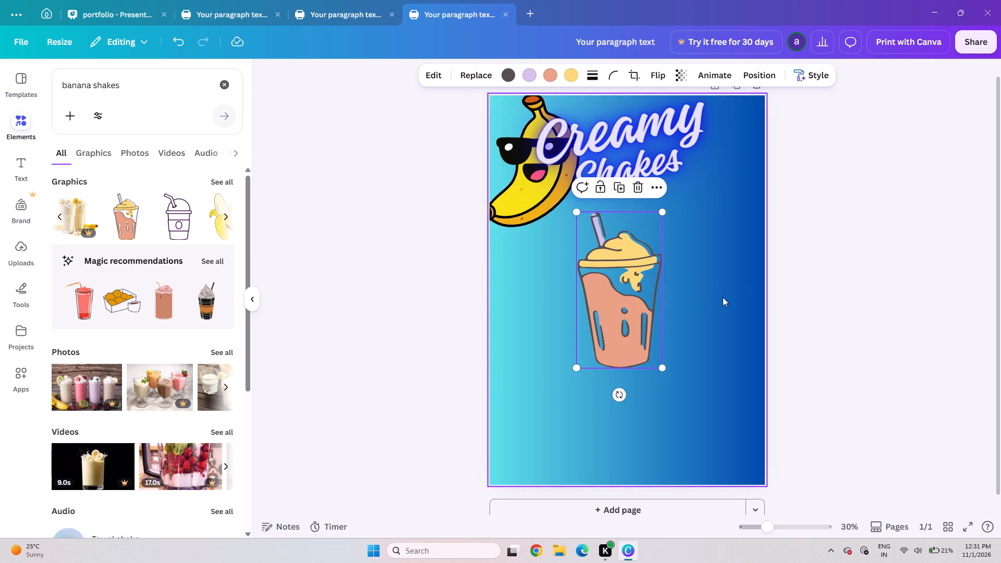
click(723, 297)
click(613, 298)
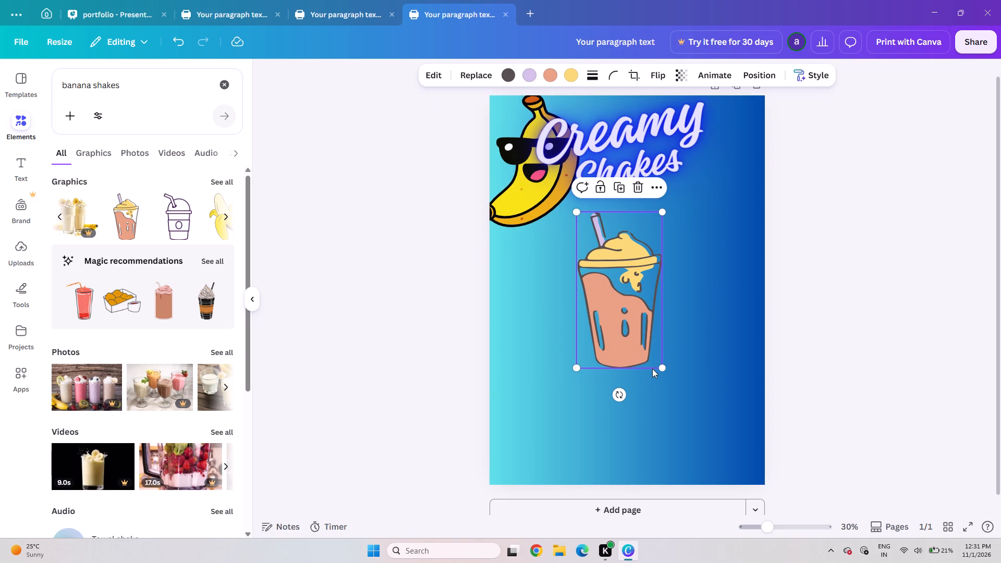
drag(659, 368, 677, 416)
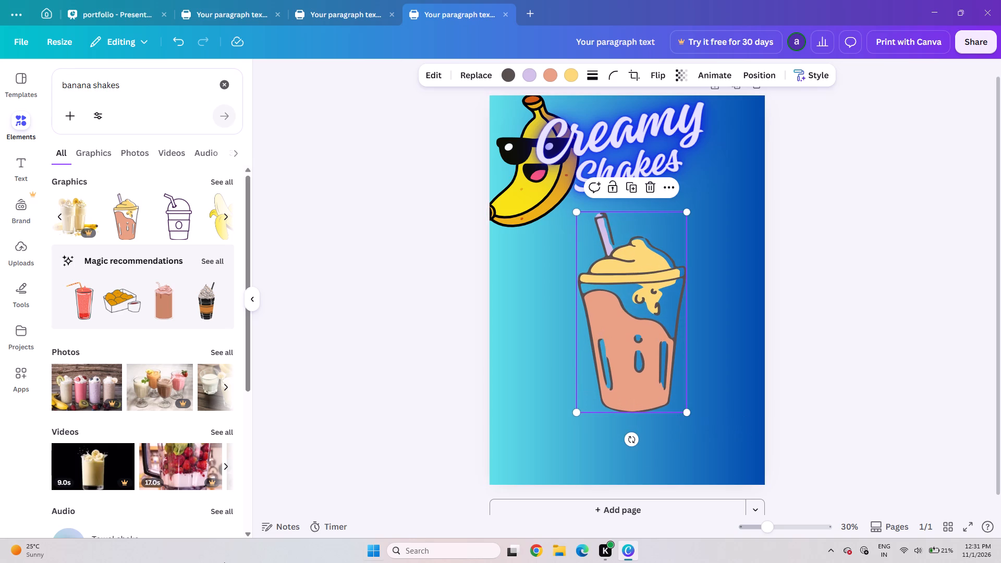
Nudge the milkshake cup left and up until it sits roughly centred with its straw touching the "Shakes" line.
key(Left)
key(Left)
key(Left)
key(Left)
key(Left)
key(Left)
key(Left)
key(Left)
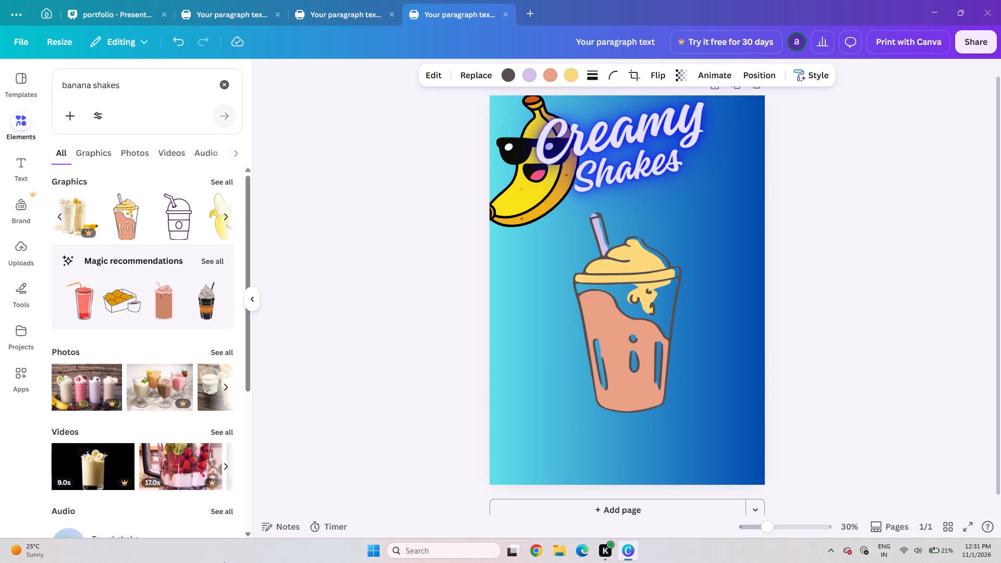
key(Right)
key(Up)
key(Up)
key(Up)
key(Up)
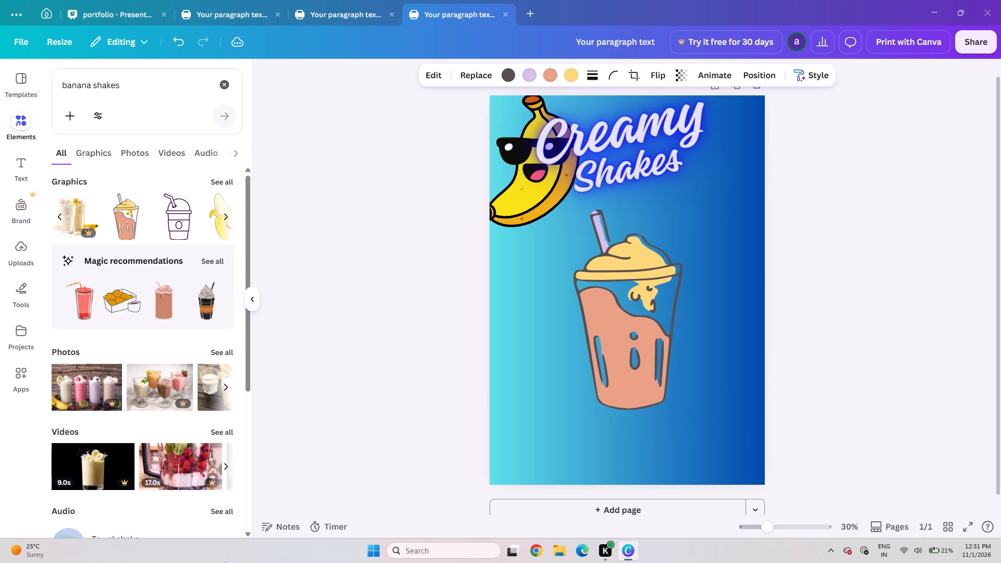
key(Up)
key(Up)
key(Up)
key(Up)
key(Up)
key(Up)
key(Up)
key(Up)
key(Up)
key(Up)
key(Up)
key(Up)
key(Up)
key(Up)
key(Up)
key(Up)
key(Up)
key(Up)
key(Up)
key(Up)
key(Up)
key(Up)
key(Up)
key(Up)
key(Up)
key(Up)
key(Up)
key(Up)
key(Up)
key(Up)
key(Up)
key(Up)
key(Up)
key(Up)
key(Up)
key(Up)
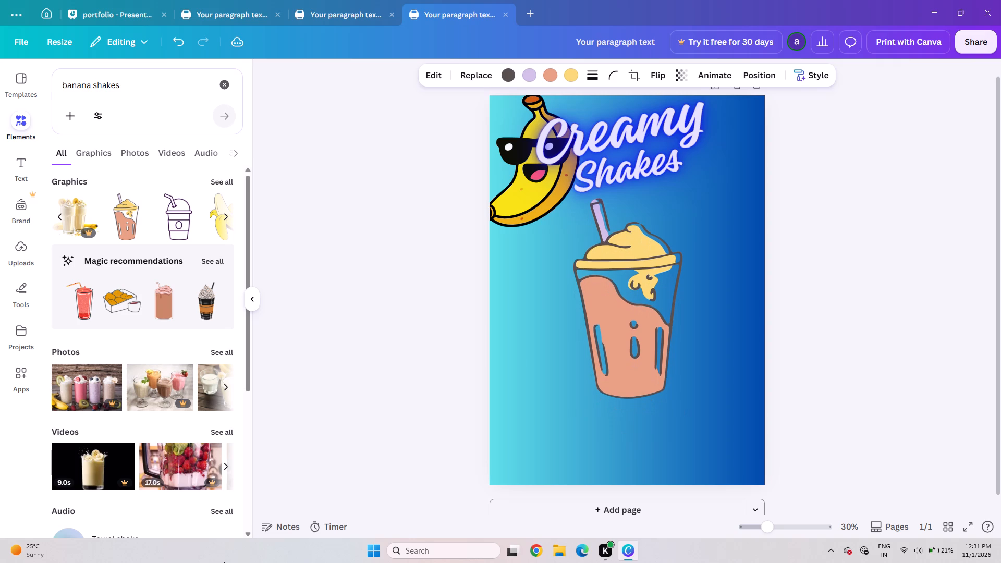
key(Up)
key(Left)
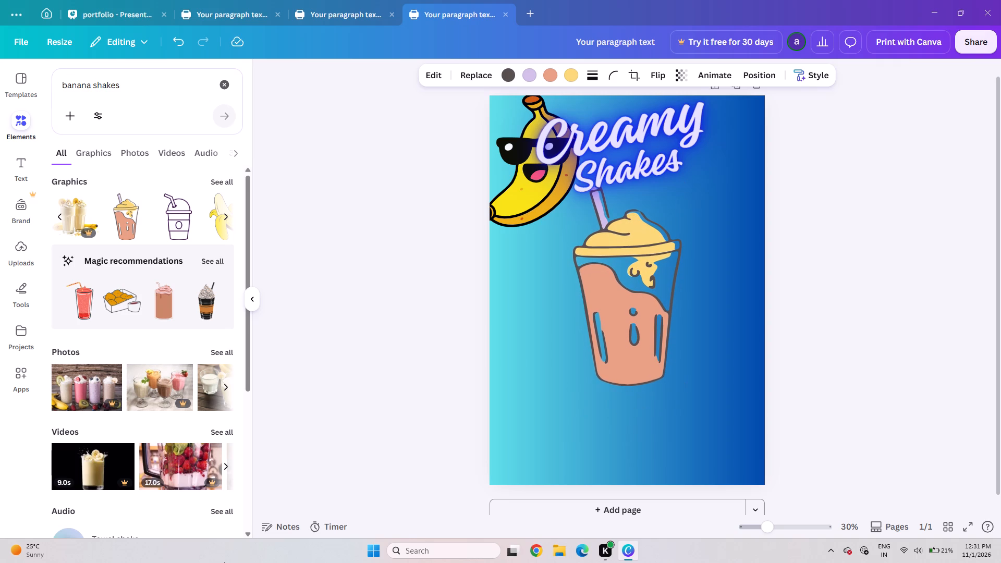
key(Left)
key(Left)
key(Left)
key(Left)
key(Up)
key(Up)
key(Up)
key(Up)
key(Up)
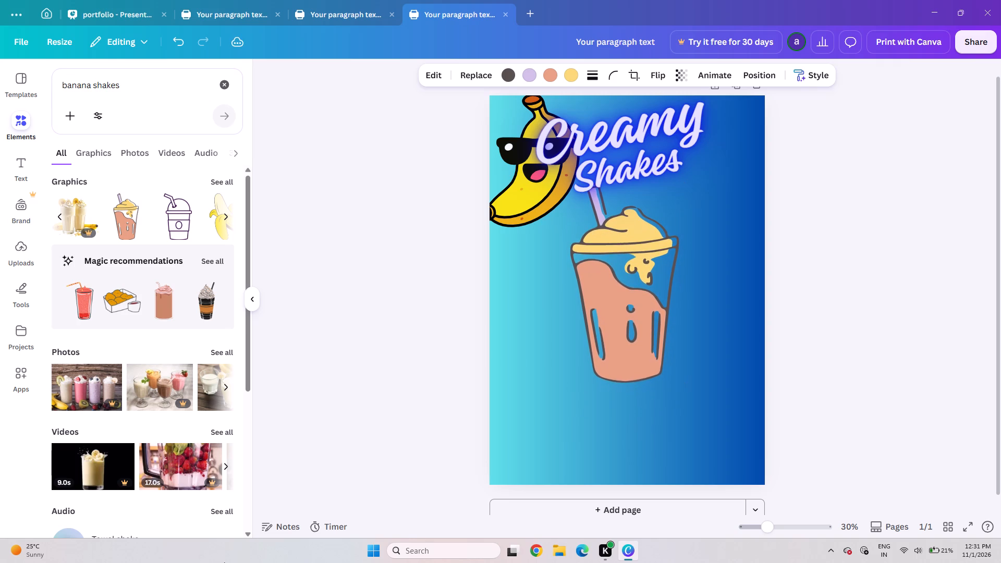
key(Up)
key(Up)
key(Up)
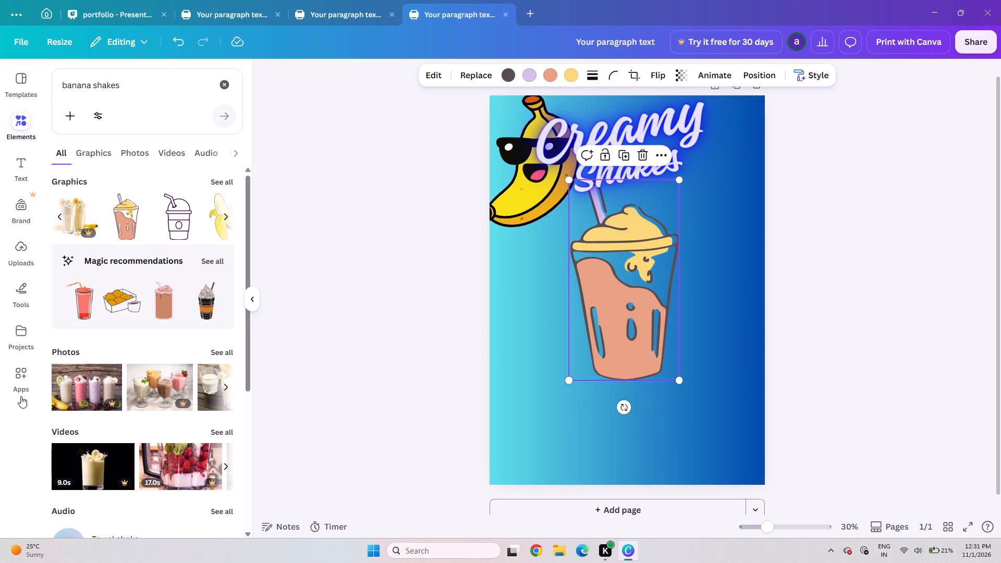
click(881, 189)
Delete the sunglasses banana graphic from the poster's top-left corner.
click(538, 191)
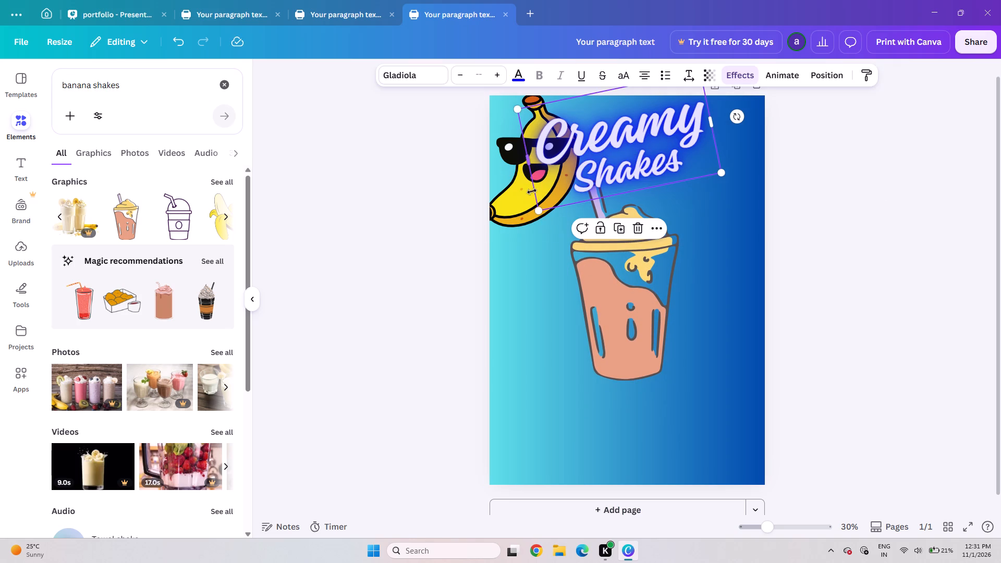
click(509, 197)
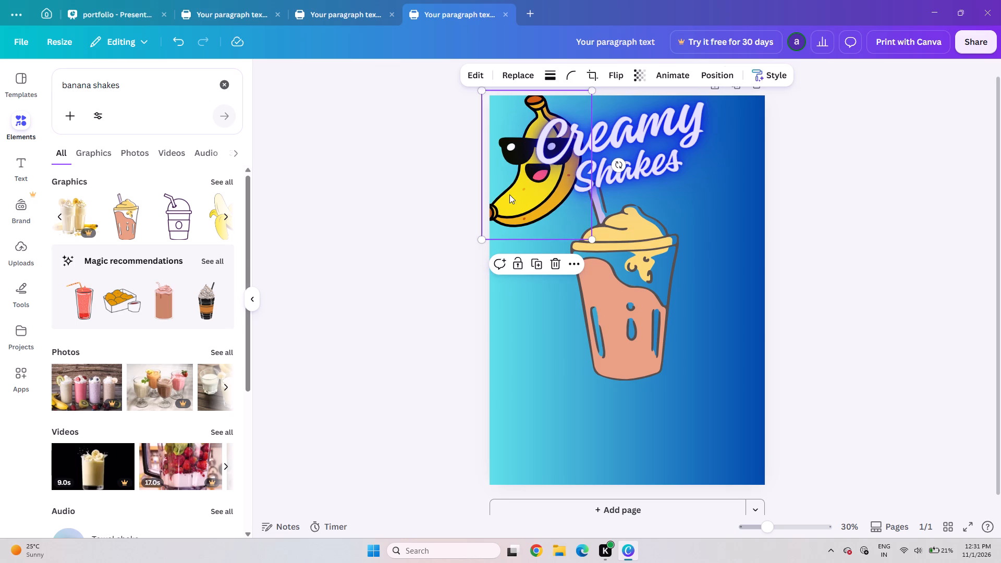
click(496, 213)
click(501, 217)
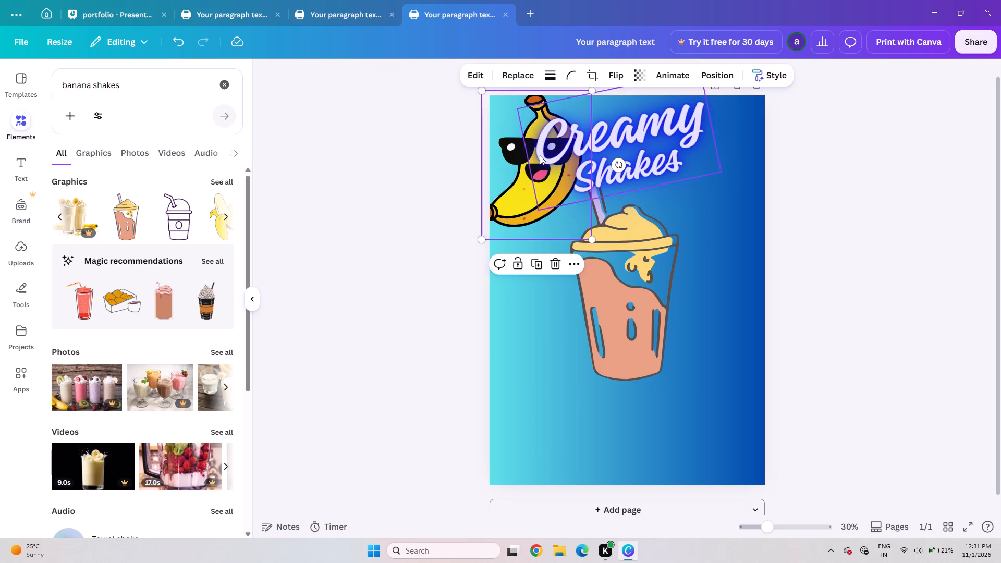
click(549, 267)
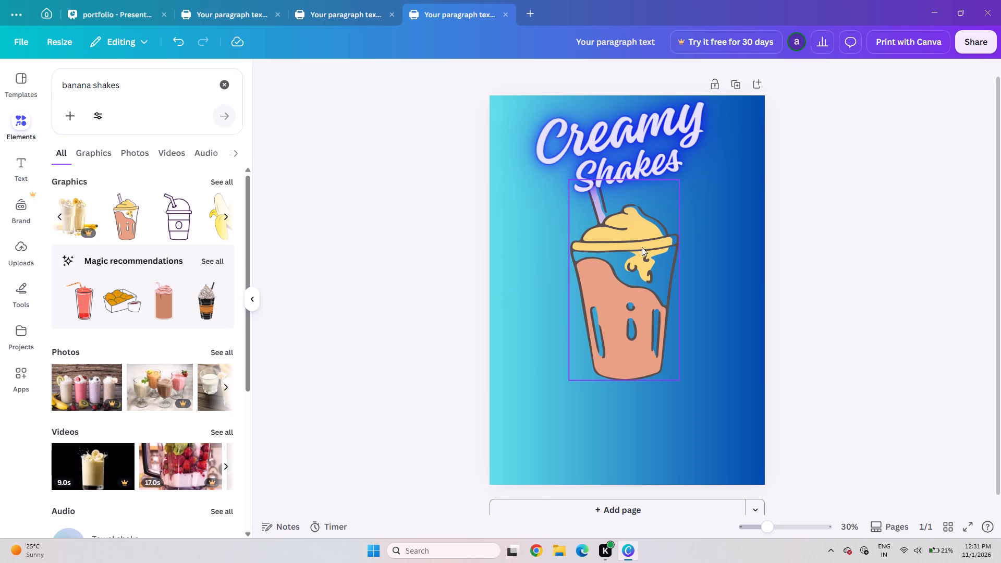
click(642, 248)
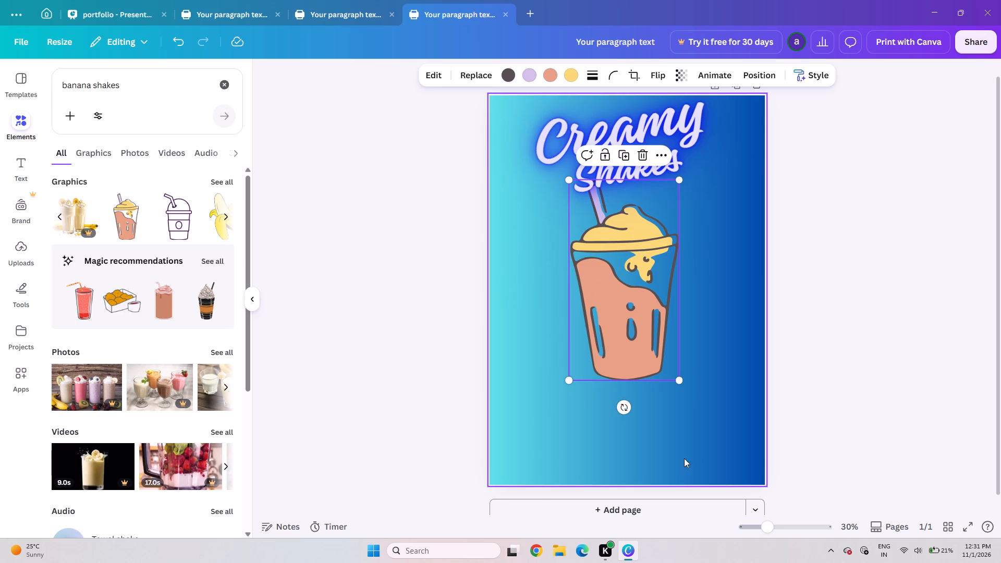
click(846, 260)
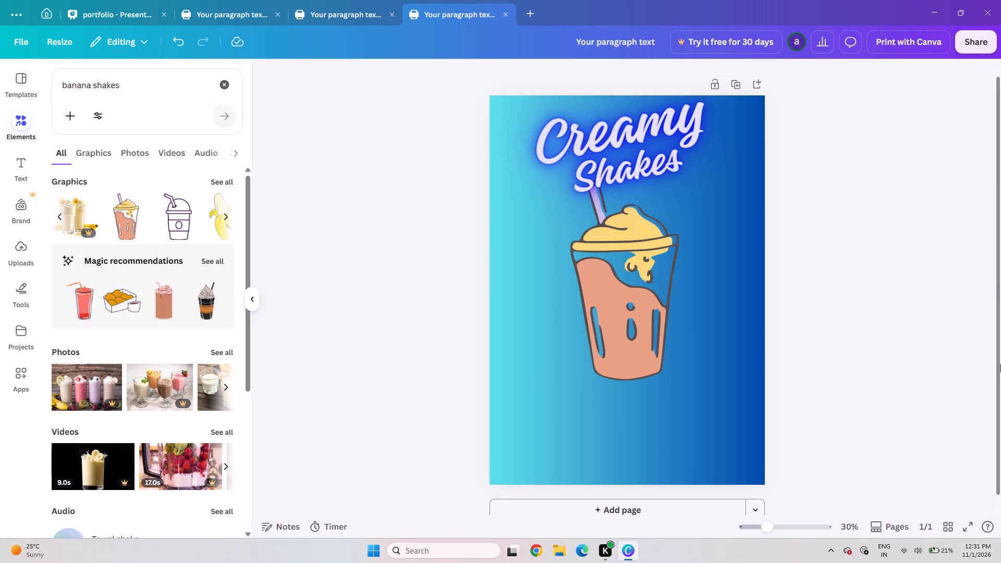
Tilt the milkshake cup counter-clockwise so its straw leans toward the poster's left edge.
click(570, 261)
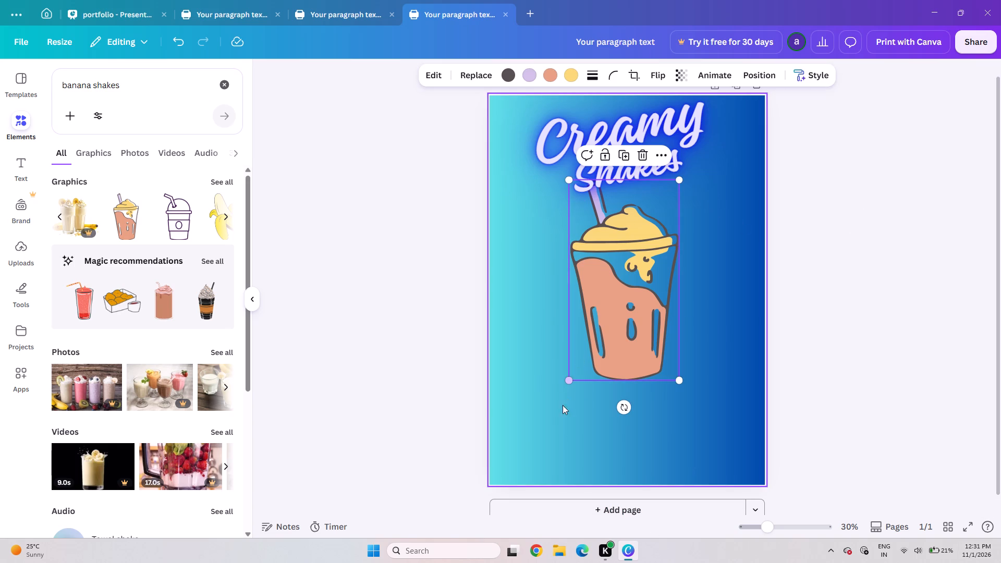
drag(624, 408, 641, 411)
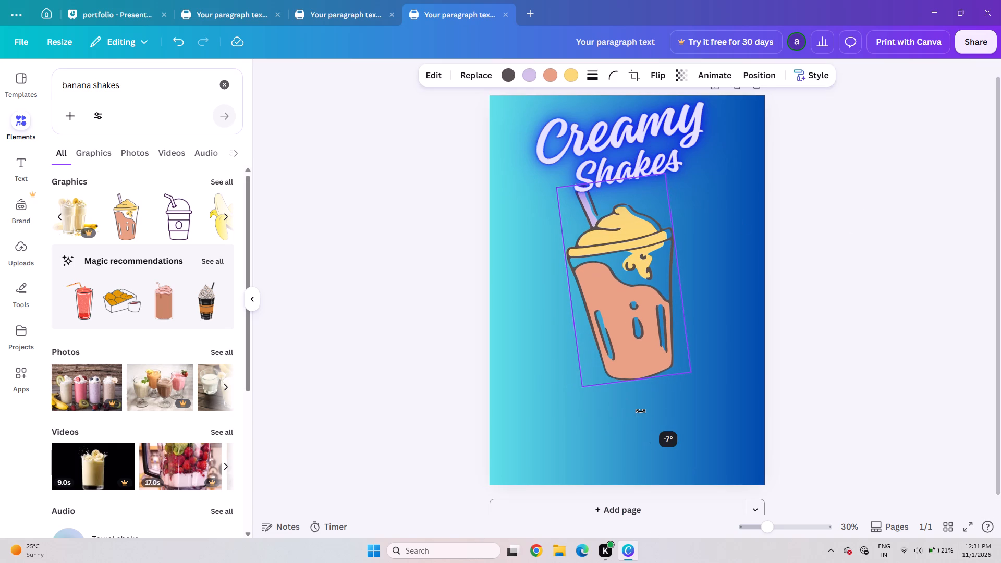
drag(641, 411, 661, 408)
Nudge the tilted milkshake cup slightly to the left beneath the heading.
key(Left)
key(Left)
key(Left)
key(Left)
key(Left)
key(Left)
key(Left)
key(Left)
key(Left)
key(Left)
key(Left)
key(Left)
key(Left)
key(Left)
key(Left)
key(Left)
key(Left)
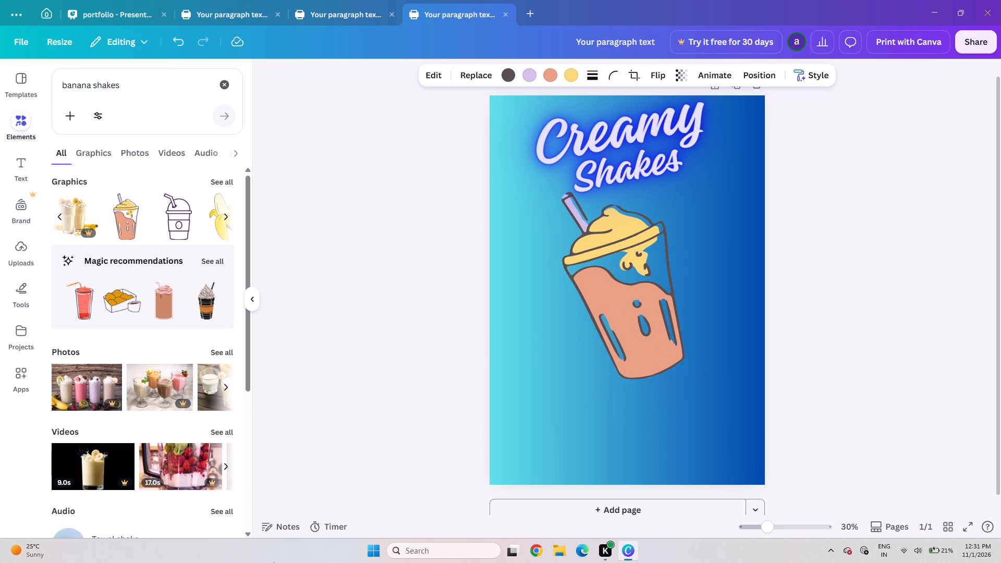
key(Left)
key(Left)
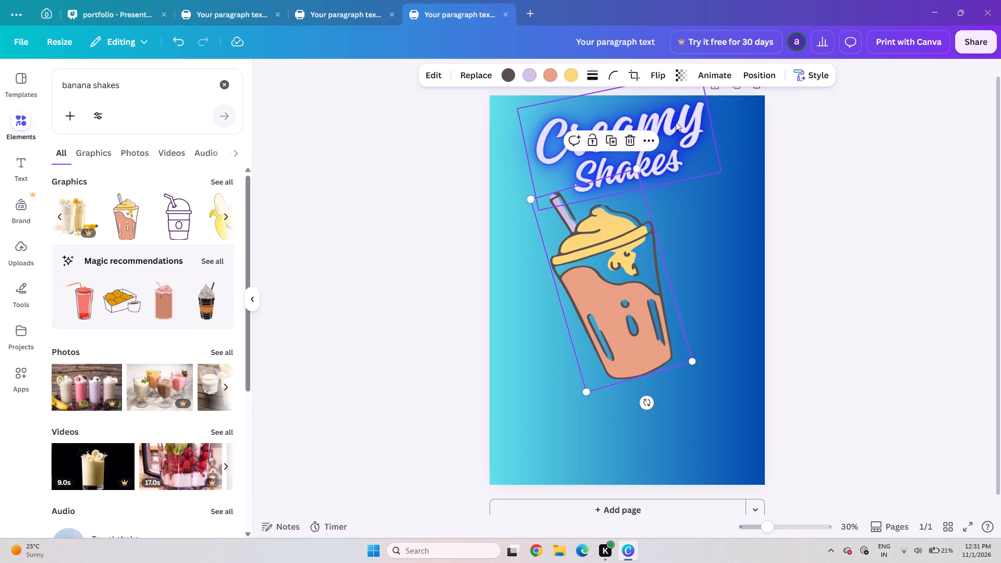
Duplicate the tilted cup, reduce the copy's tilt, and place it overlapping the right side of the original.
click(616, 139)
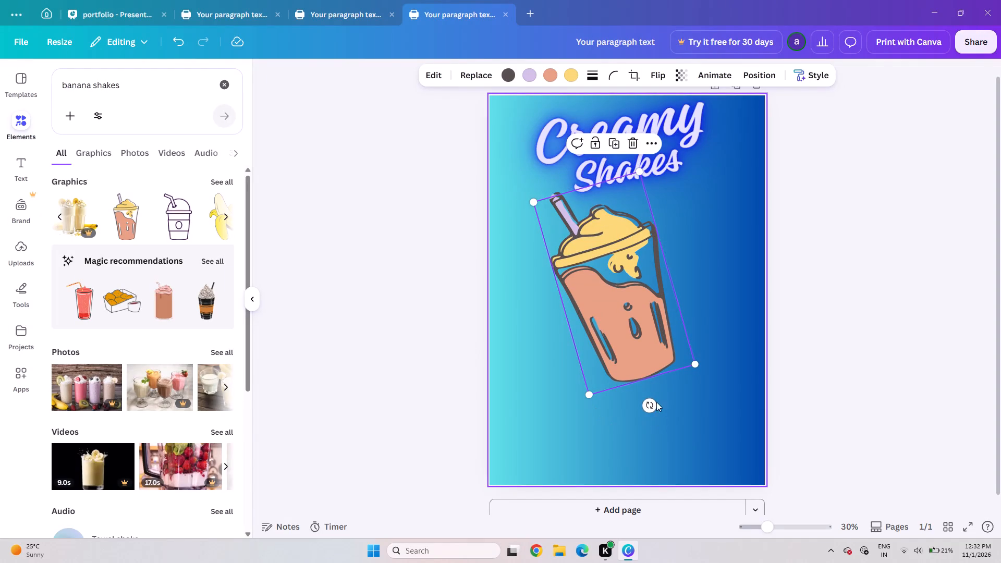
drag(651, 404, 627, 399)
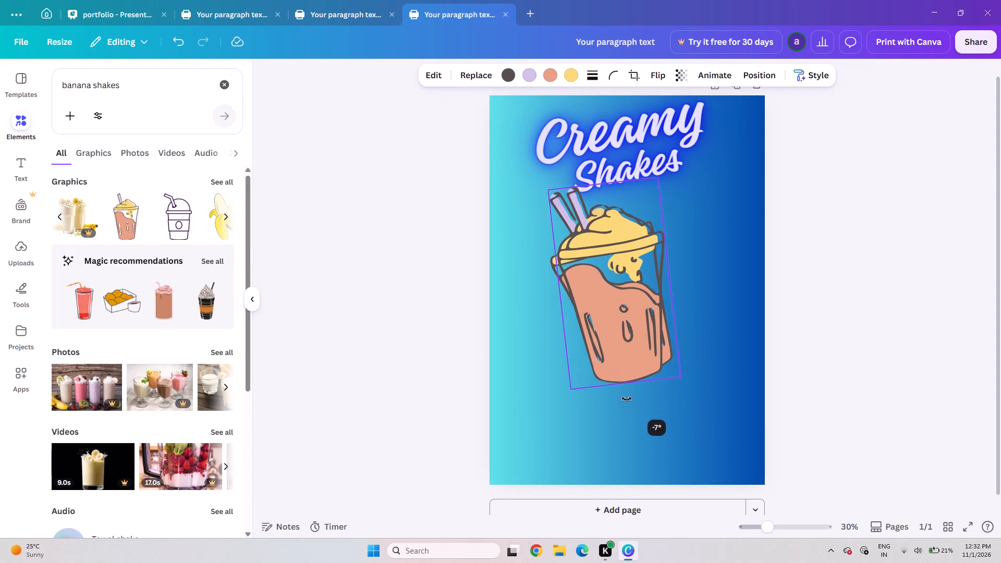
drag(627, 399, 626, 399)
drag(643, 320, 691, 311)
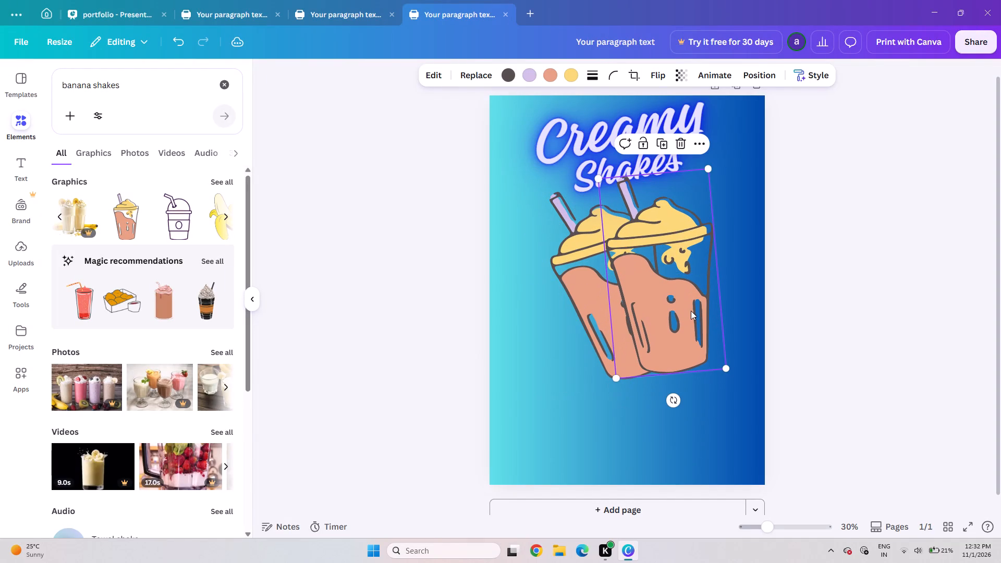
Flip the duplicated cup horizontally so its straw points to the right.
click(659, 75)
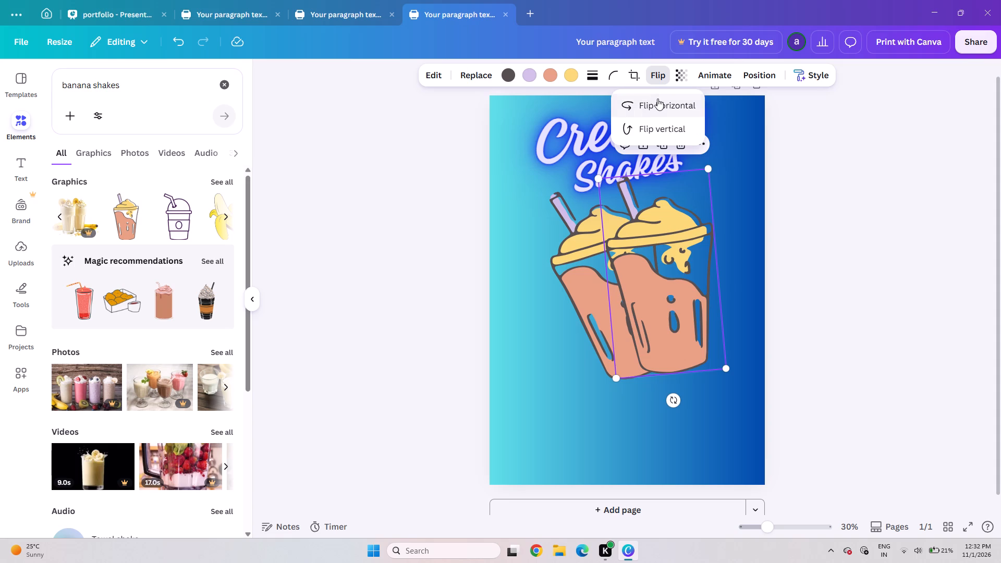
click(657, 99)
click(831, 249)
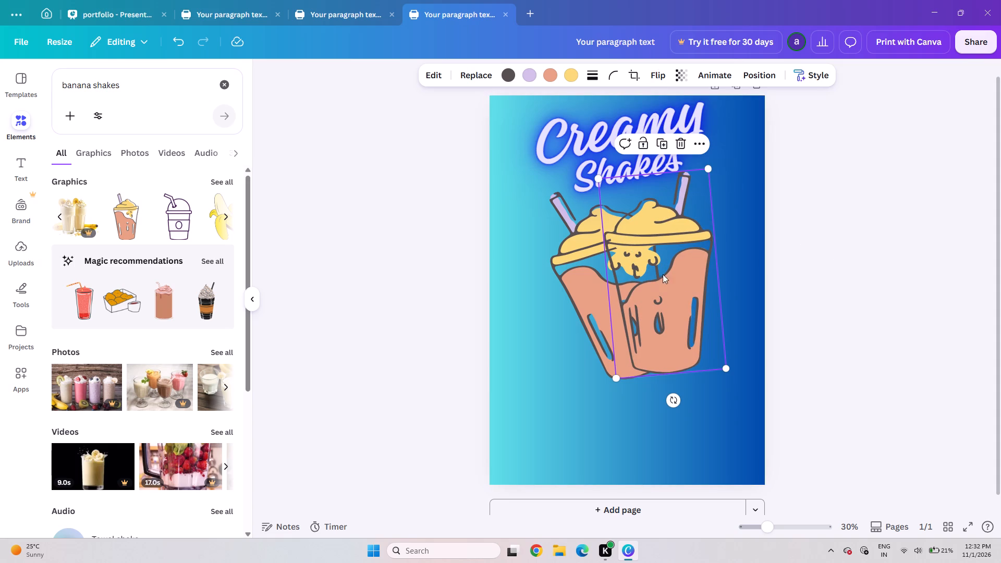
Rotate both cups a few degrees clockwise so they lean away from each other more evenly.
click(660, 284)
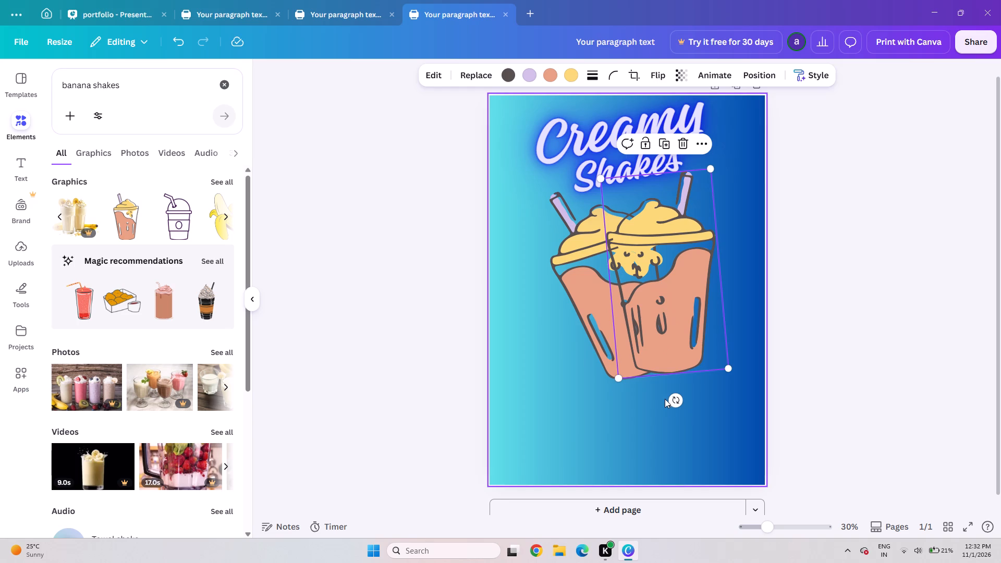
drag(673, 399, 664, 395)
click(588, 275)
drag(643, 407, 632, 403)
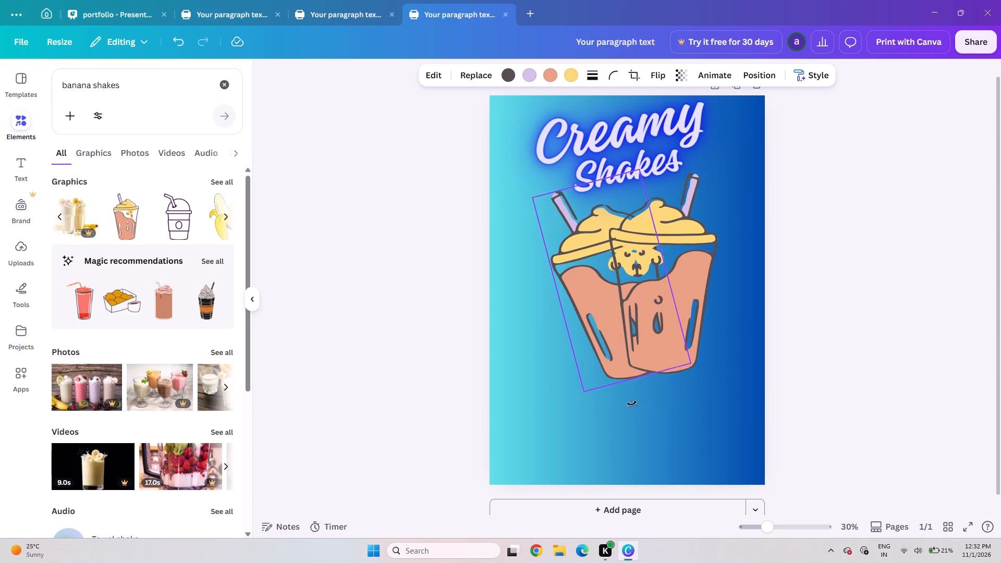
drag(632, 403, 631, 403)
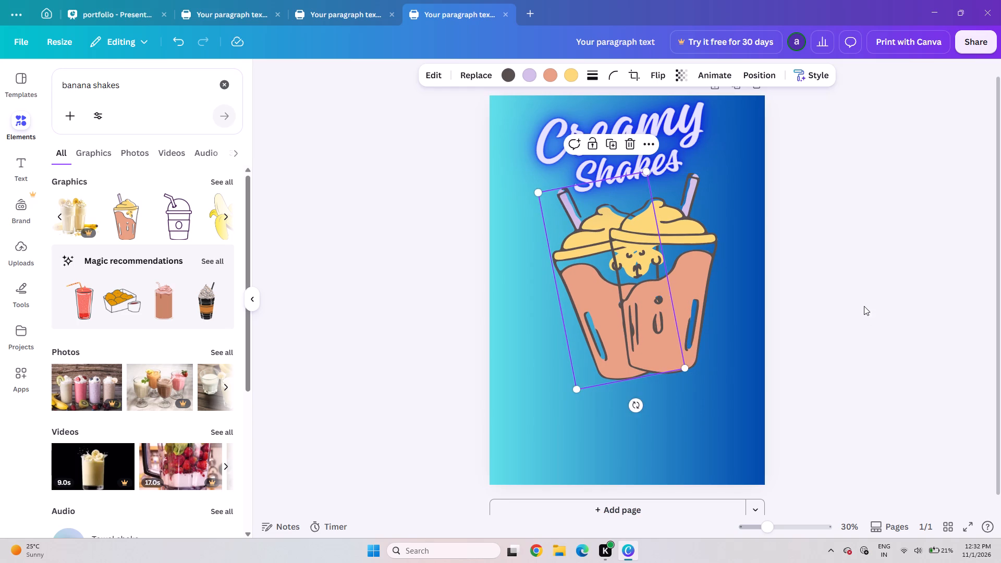
click(864, 306)
Nudge the flipped right-hand cup down until its base and lid line up with the left cup.
click(629, 282)
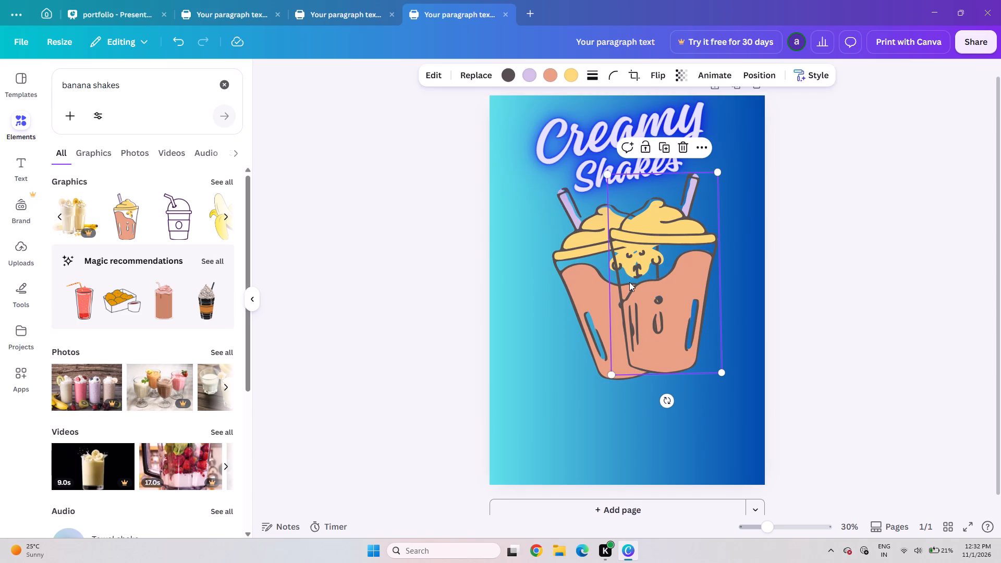
key(Down)
key(Down)
key(Down)
key(Down)
key(Down)
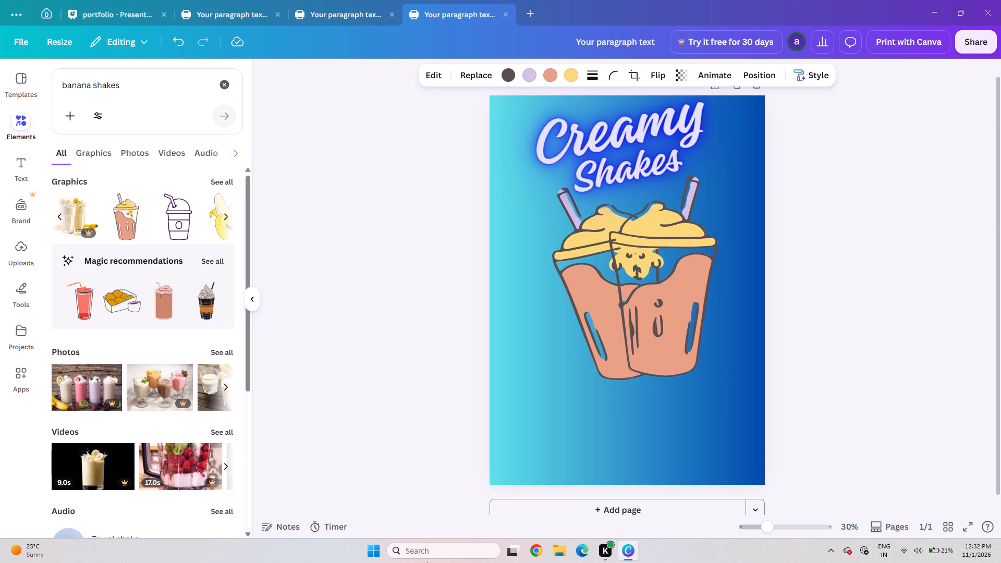
key(Down)
key(Down)
key(Down)
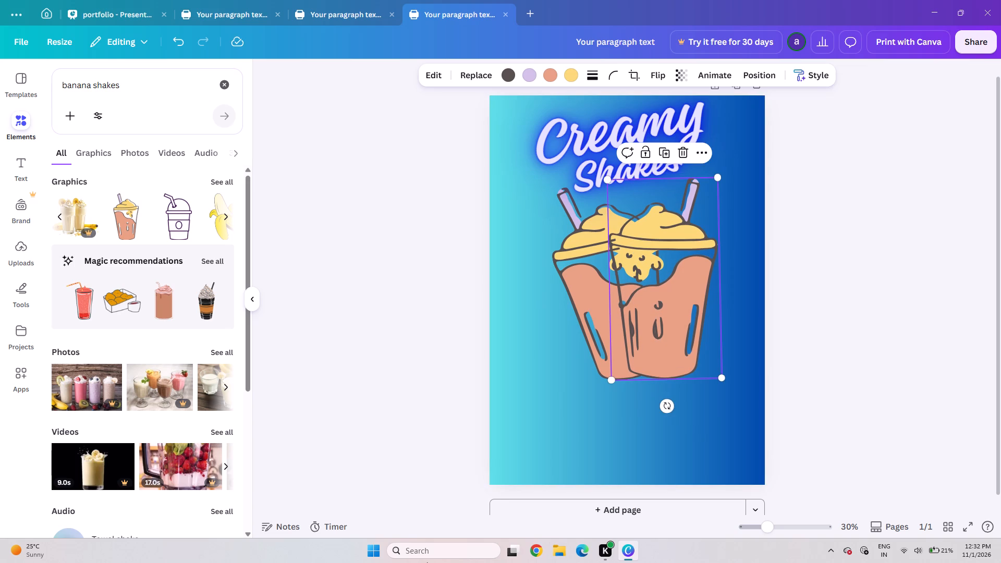
key(Up)
key(Up)
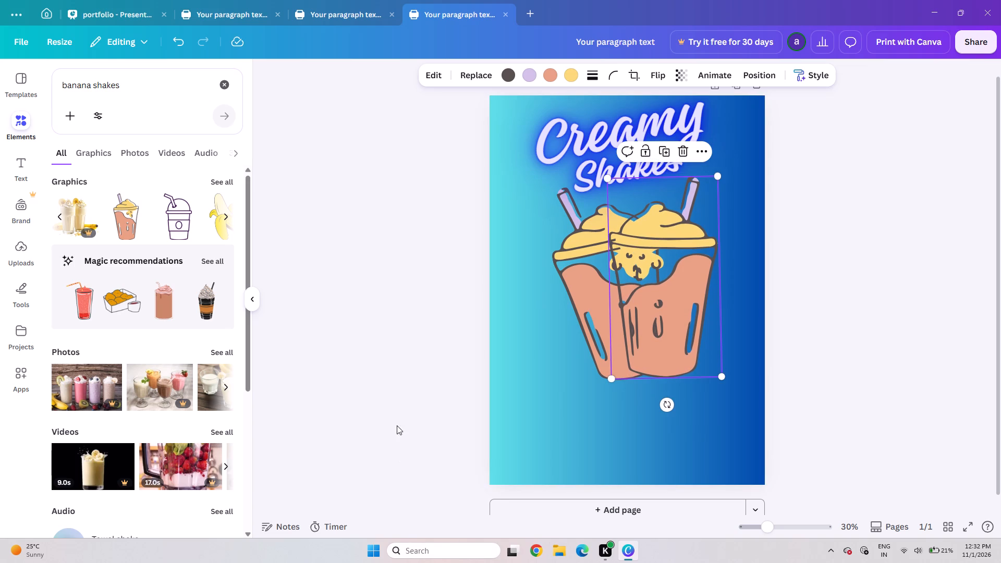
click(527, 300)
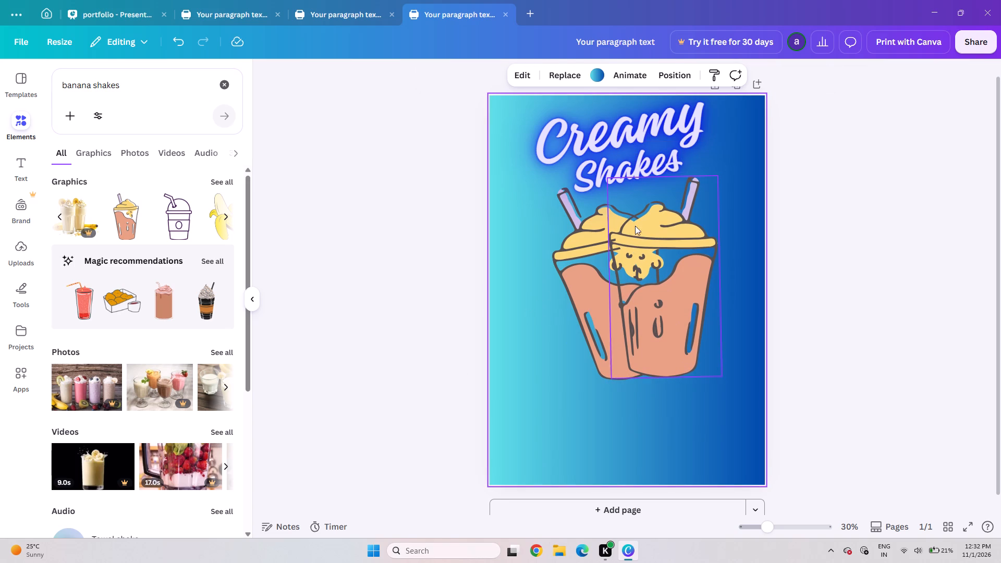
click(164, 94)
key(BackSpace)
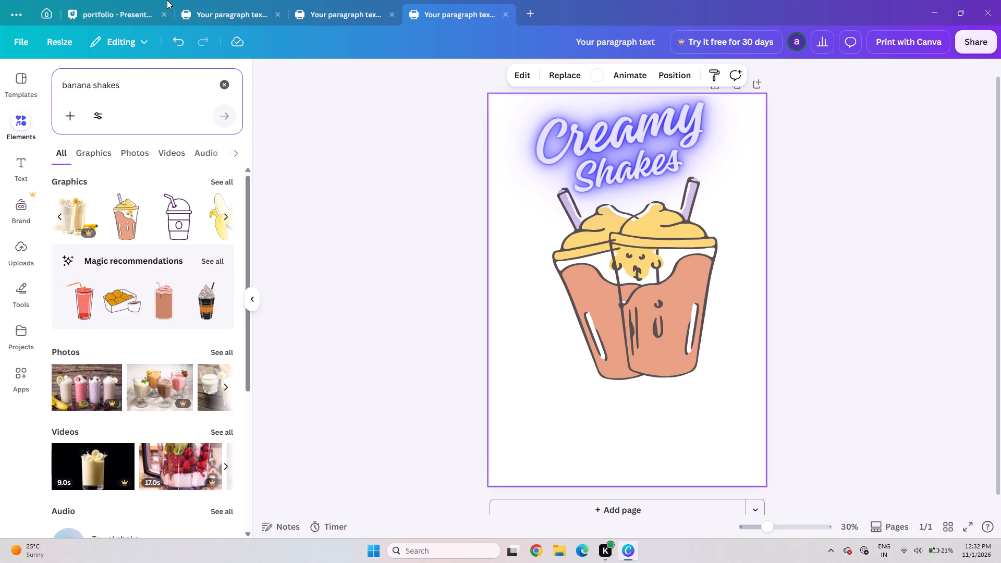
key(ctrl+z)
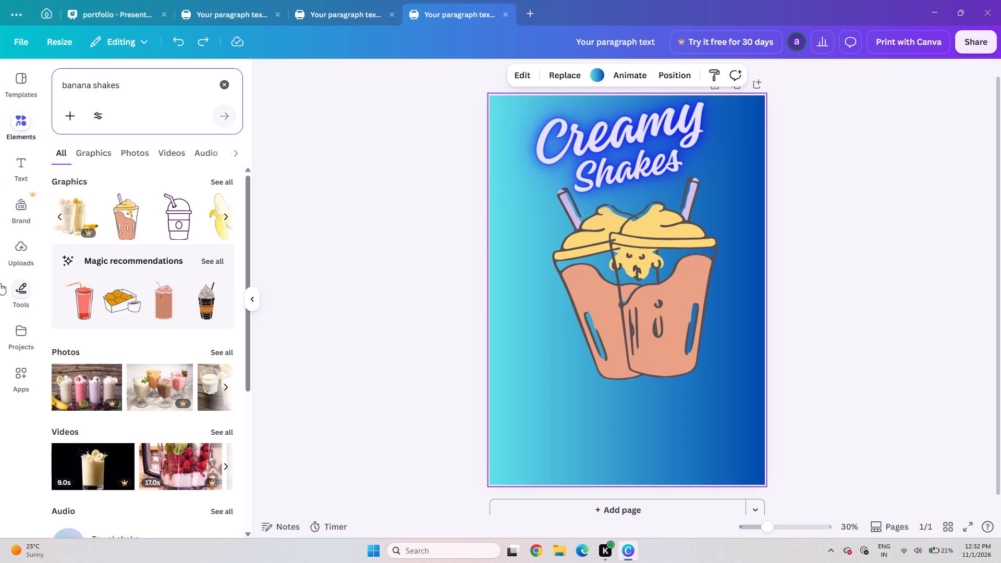
Replace the elements search text with "ice cream in cloud" and run the search.
click(159, 85)
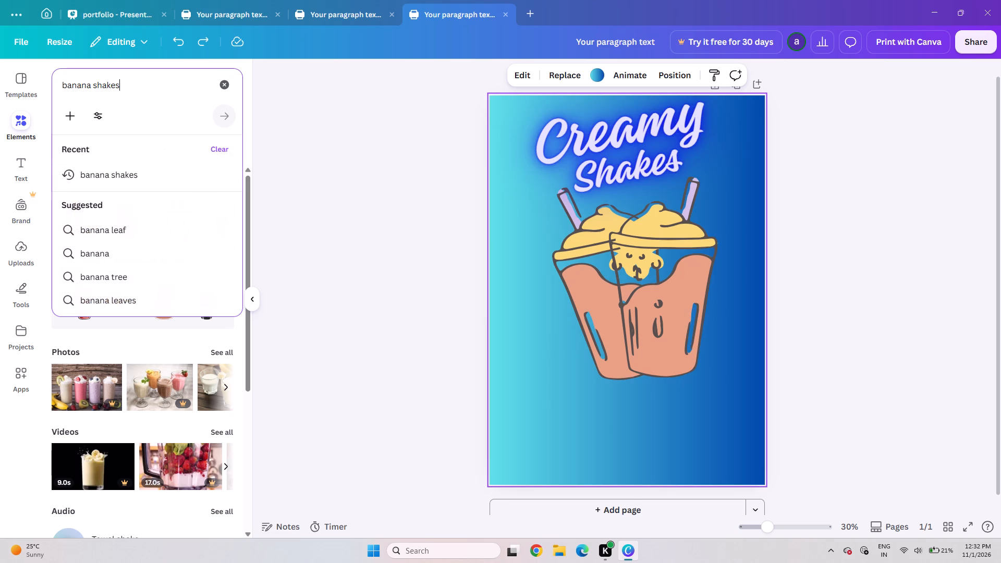
key(BackSpace)
key(BackSpace)
key(BackSpace)
key(BackSpace)
key(BackSpace)
key(BackSpace)
key(BackSpace)
key(BackSpace)
key(BackSpace)
key(BackSpace)
key(BackSpace)
key(BackSpace)
key(BackSpace)
key(BackSpace)
key(BackSpace)
key(BackSpace)
key(BackSpace)
key(BackSpace)
key(BackSpace)
key(BackSpace)
key(BackSpace)
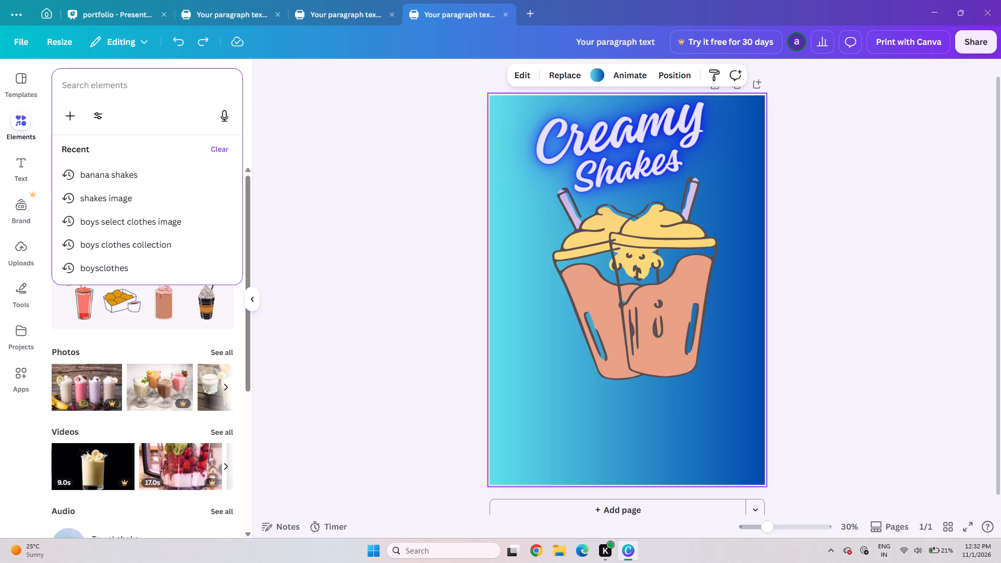
text(ice cream)
key(Return)
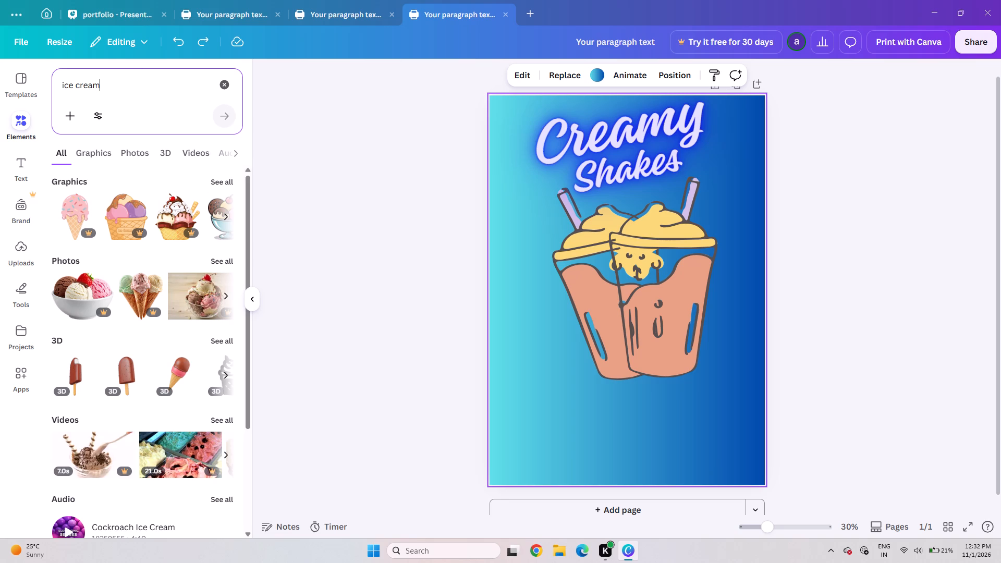
key(space)
text(in l)
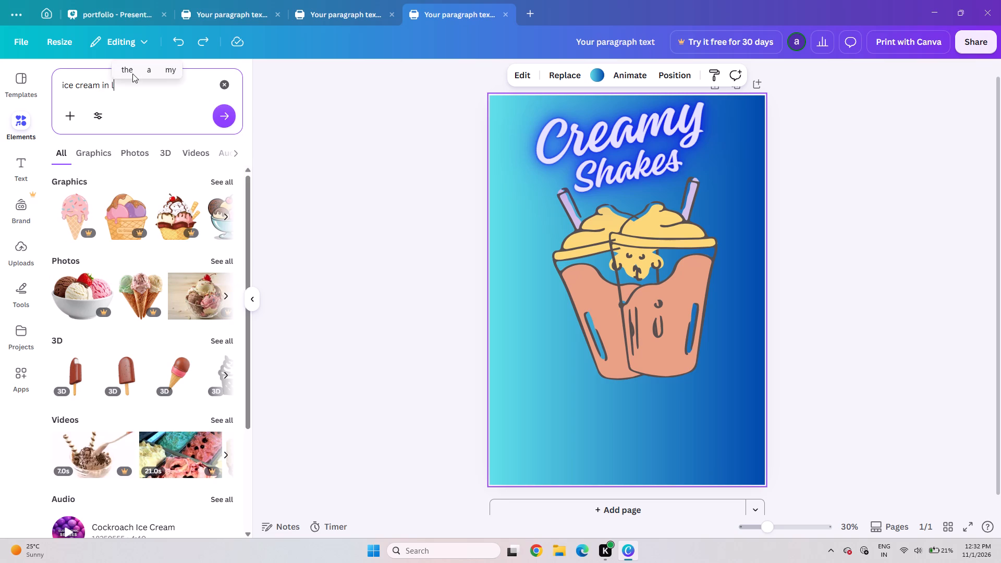
key(BackSpace)
text(cloud)
key(Return)
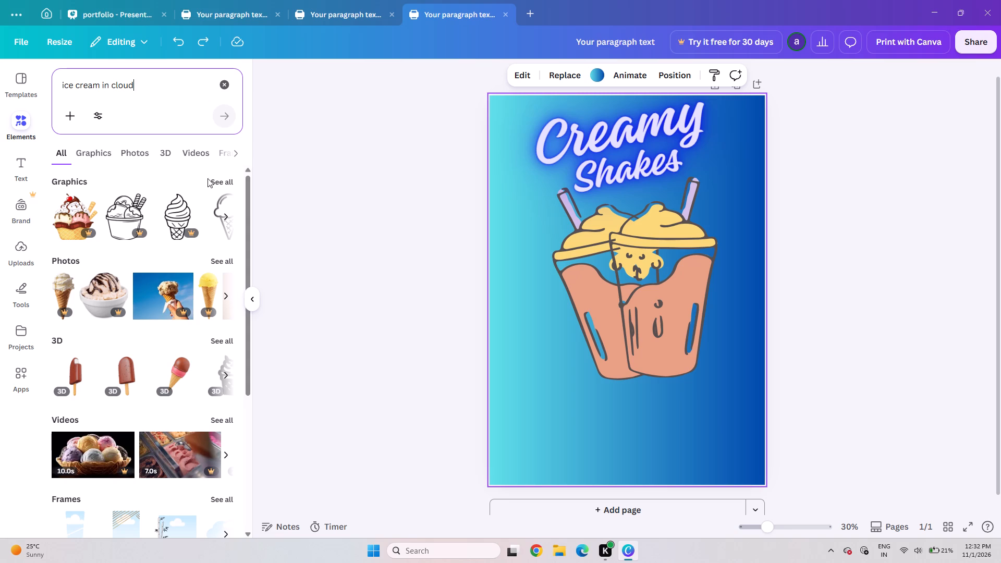
Browse all the graphics results and add the double-scoop chocolate ice cream cone with marshmallows to the poster.
click(226, 184)
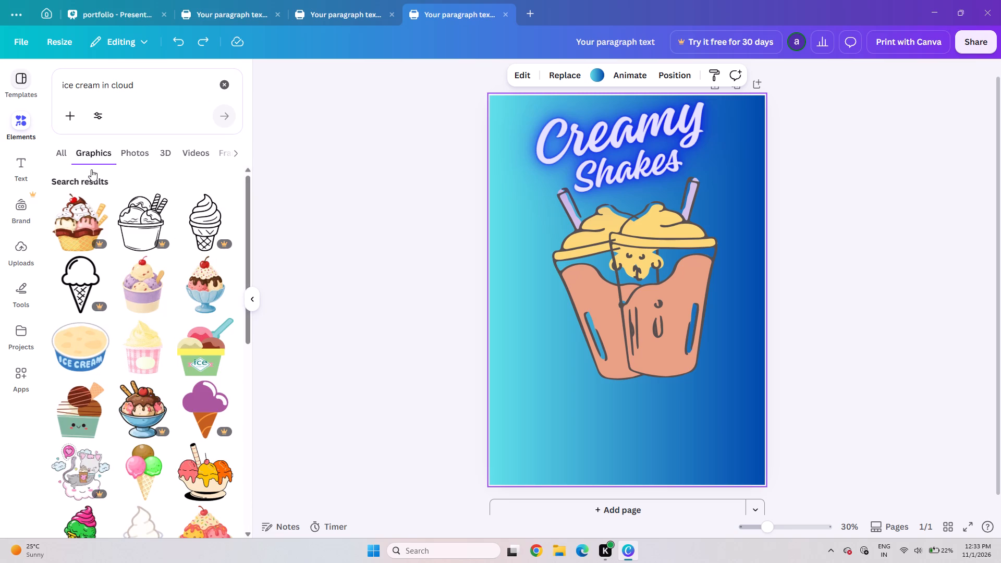
scroll(115, 363, down, 4)
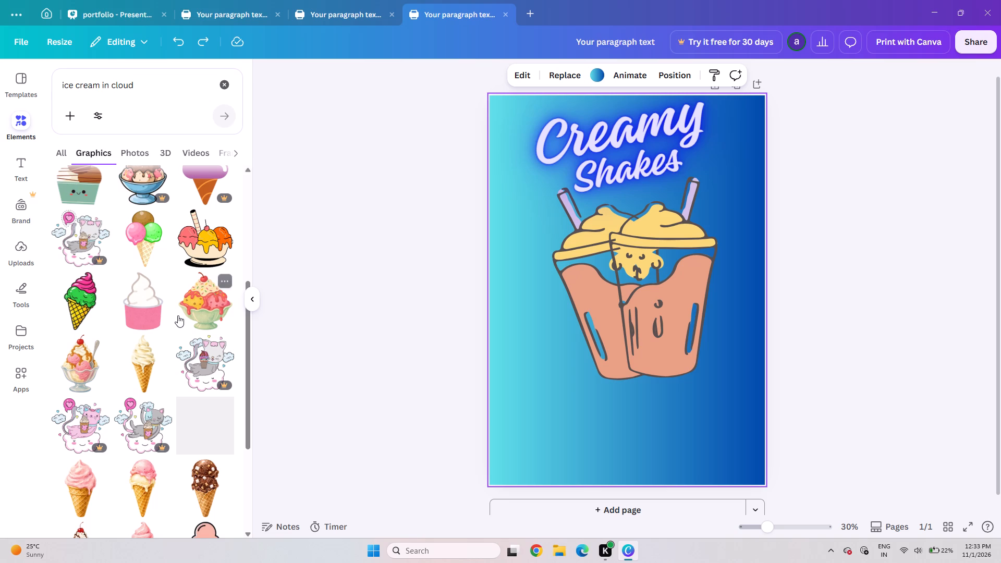
scroll(177, 316, down, 2)
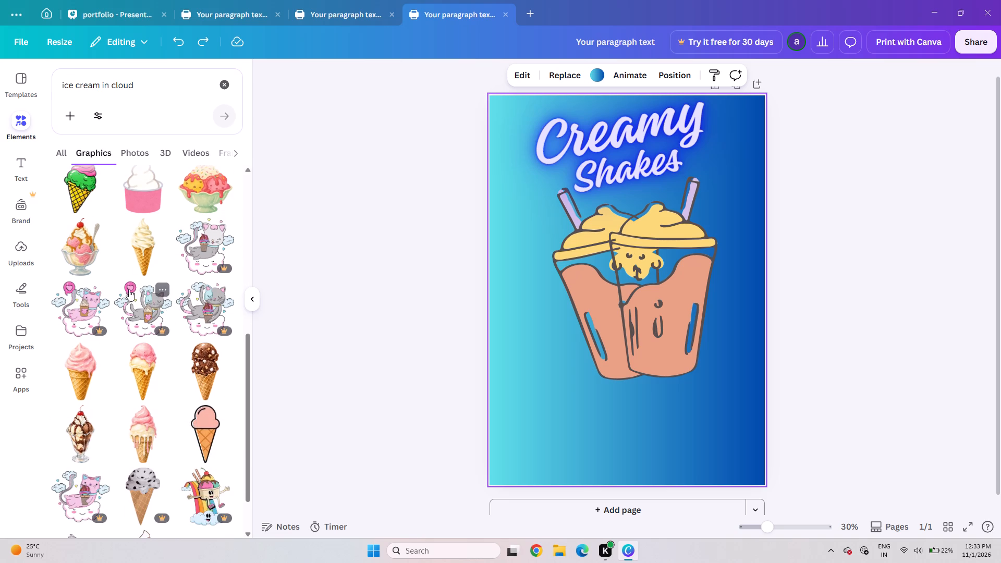
scroll(123, 289, down, 2)
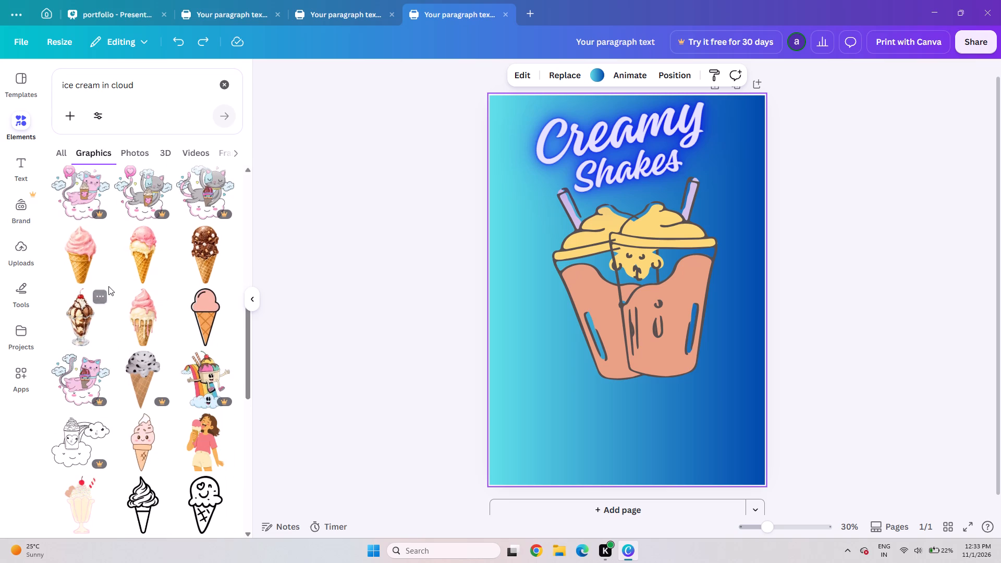
click(205, 273)
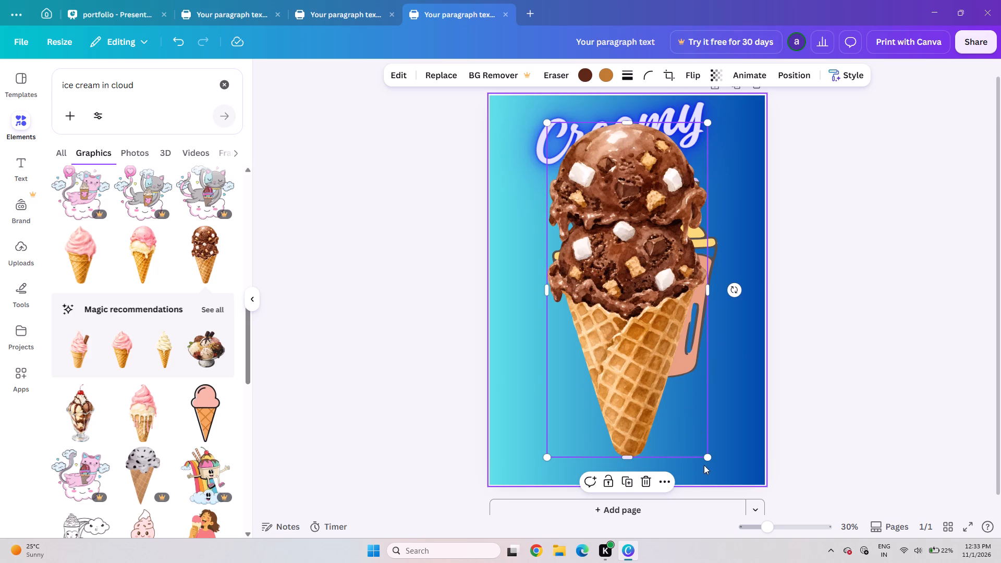
Shrink the chocolate cone to about half its size and centre it over the two cups, below the "Shakes" line.
drag(707, 454, 634, 283)
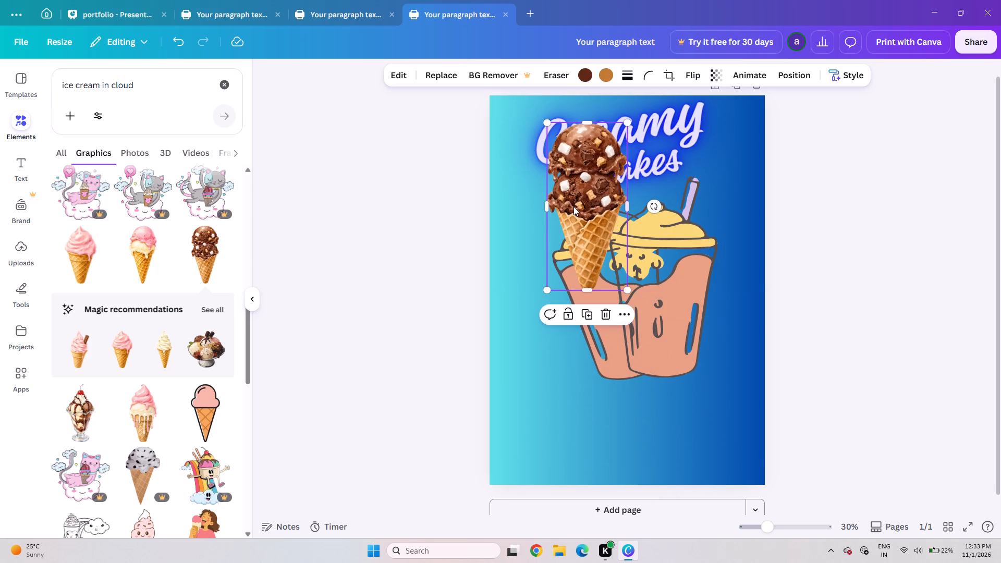
drag(573, 206, 620, 266)
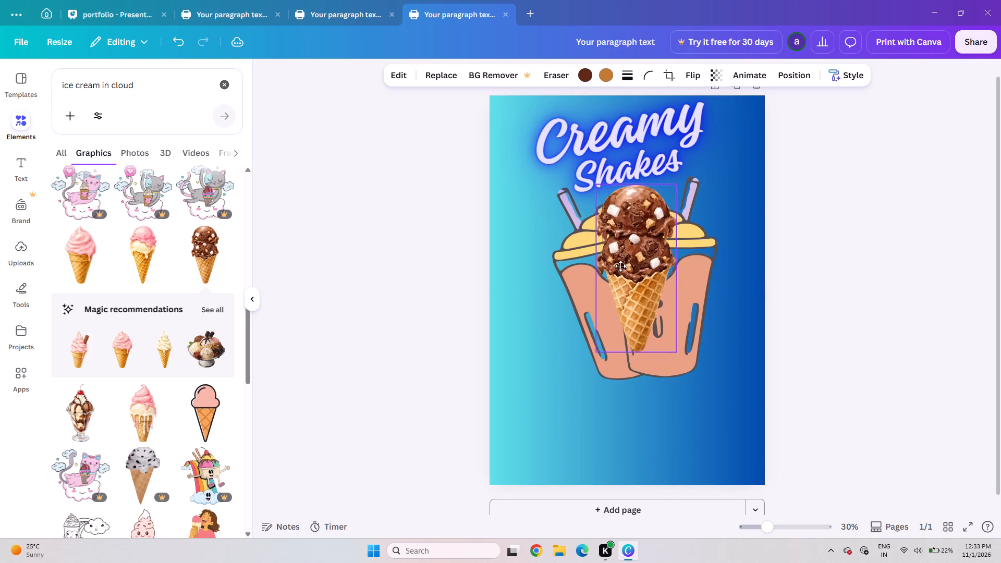
drag(620, 266, 617, 264)
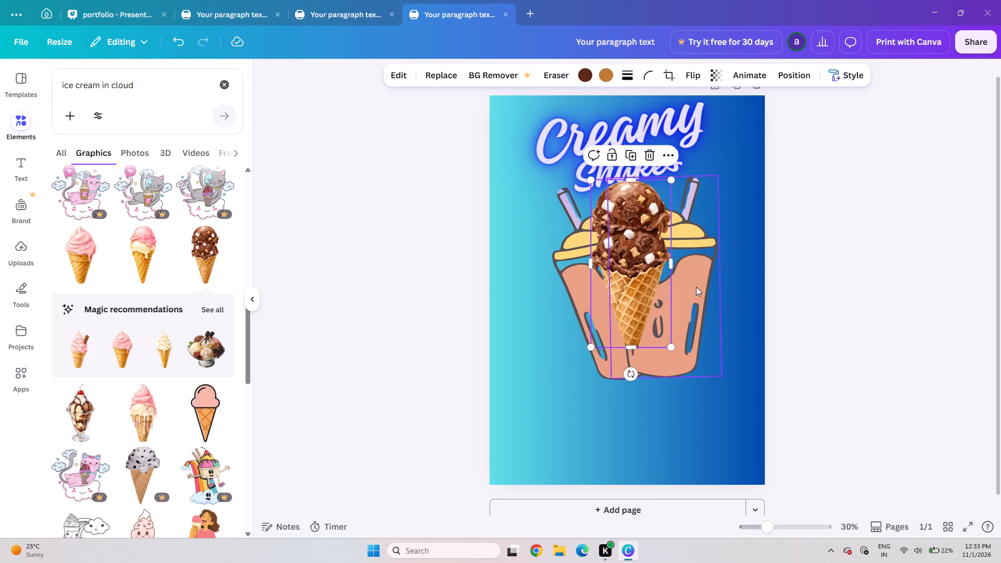
Nudge the flipped right-hand cup further right so it overlaps the left cup less behind the cone.
click(695, 287)
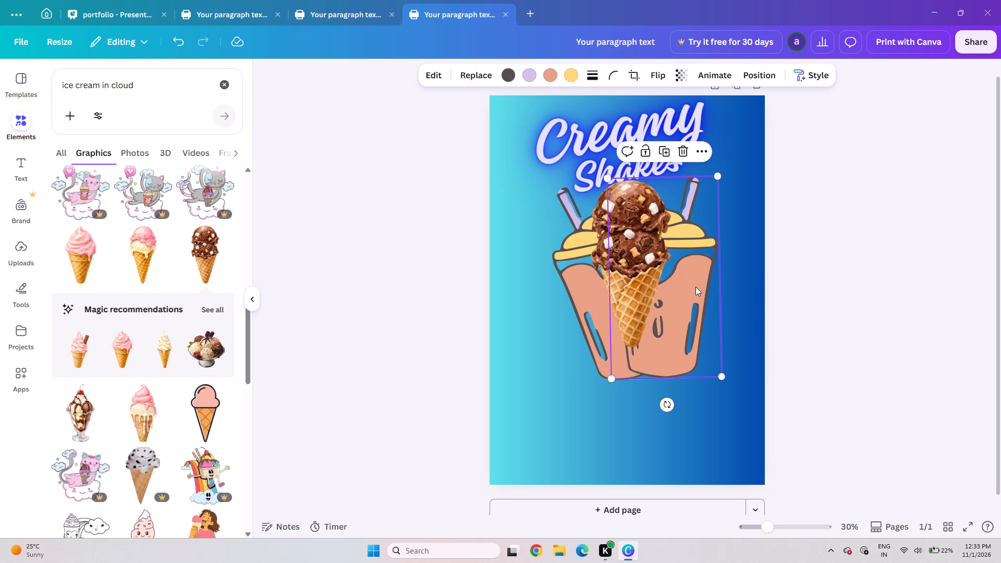
key(Right)
key(Right)
key(Right)
key(Right)
key(Right)
key(Right)
key(Right)
key(Right)
key(Right)
key(Right)
key(Right)
key(Right)
key(Right)
key(Right)
key(Right)
key(Right)
key(Right)
key(Right)
key(Right)
key(Right)
key(Right)
key(Right)
key(Right)
key(Right)
key(Right)
key(Right)
key(Right)
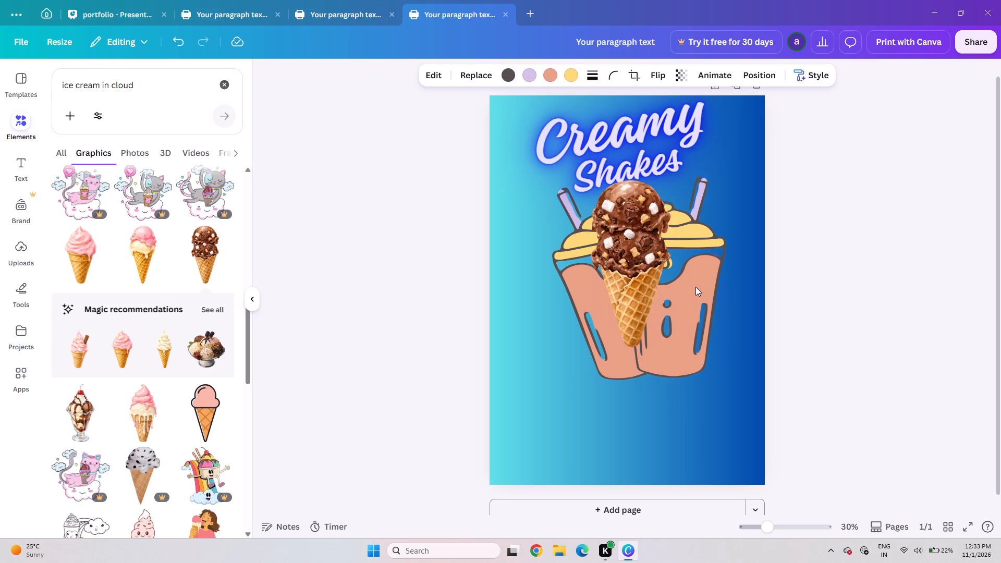
key(Right)
key(Right)
key(Right)
key(Right)
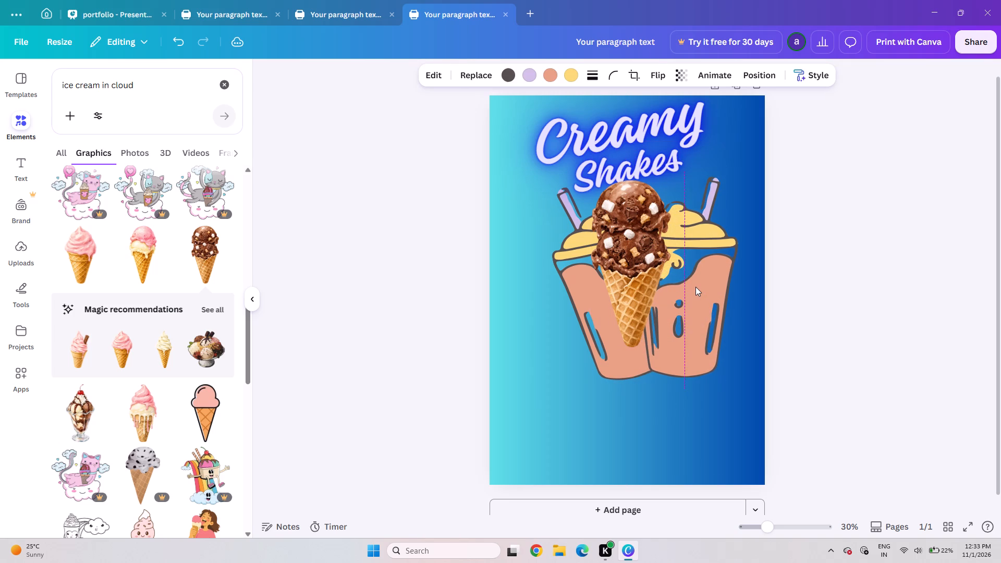
Nudge the two cups apart, shifting the left-hand cup well further left, so they flank the ice cream cone.
key(Right)
key(Right)
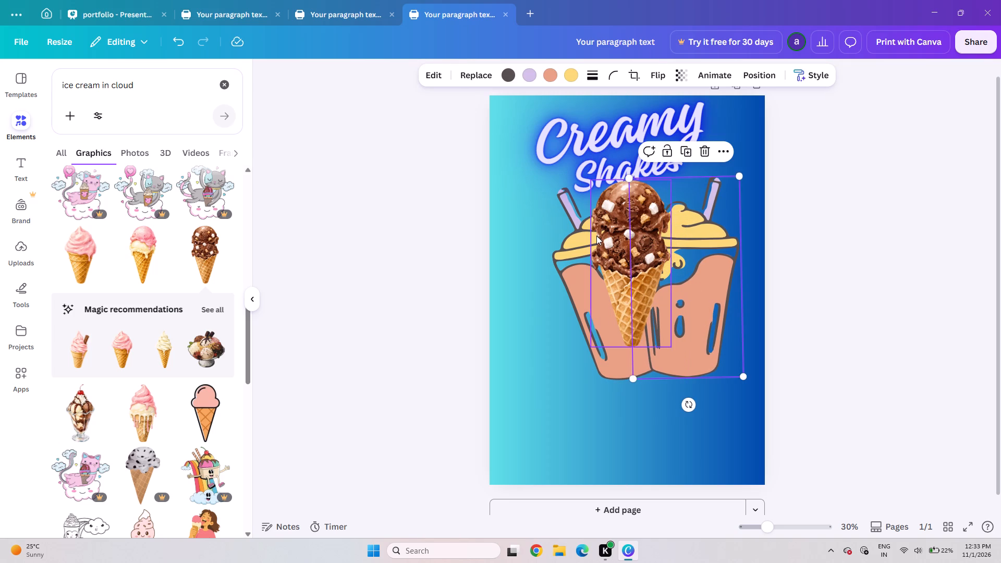
click(565, 260)
key(Down)
key(Left)
key(Left)
key(Left)
key(Left)
key(Left)
key(Left)
key(Left)
key(Left)
key(Left)
key(Left)
key(Left)
key(Left)
key(Left)
key(Left)
key(Left)
key(Left)
key(Left)
key(Left)
key(Left)
key(Left)
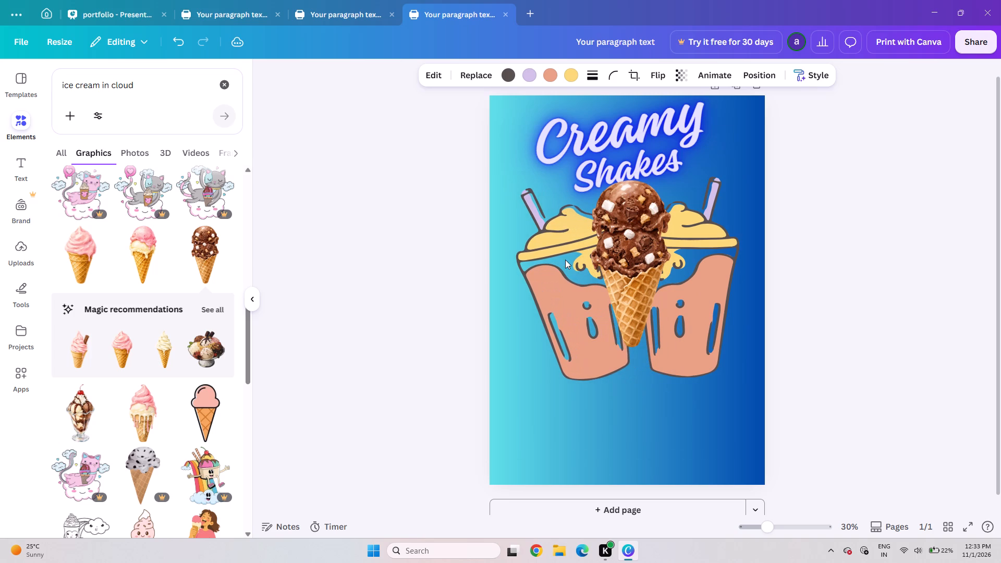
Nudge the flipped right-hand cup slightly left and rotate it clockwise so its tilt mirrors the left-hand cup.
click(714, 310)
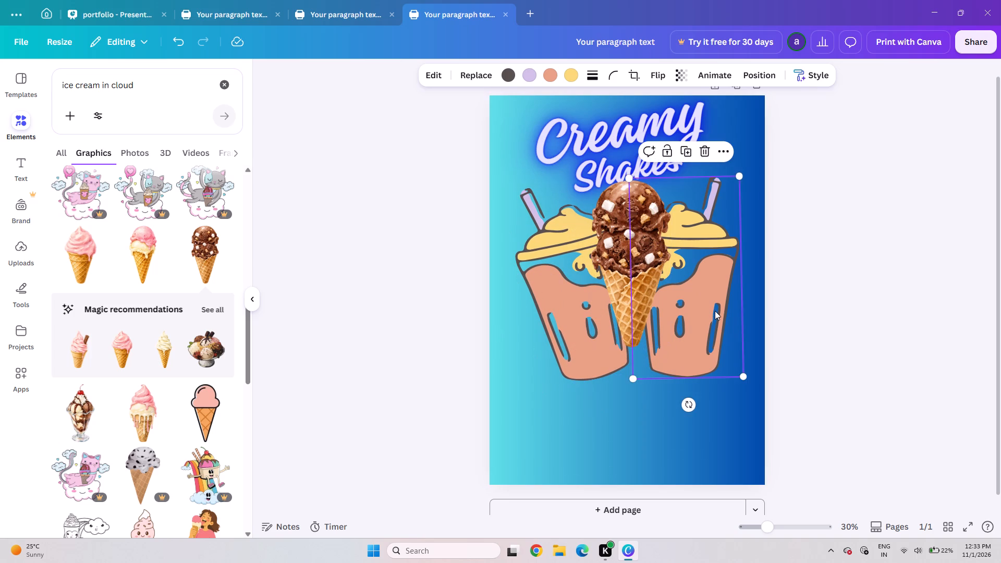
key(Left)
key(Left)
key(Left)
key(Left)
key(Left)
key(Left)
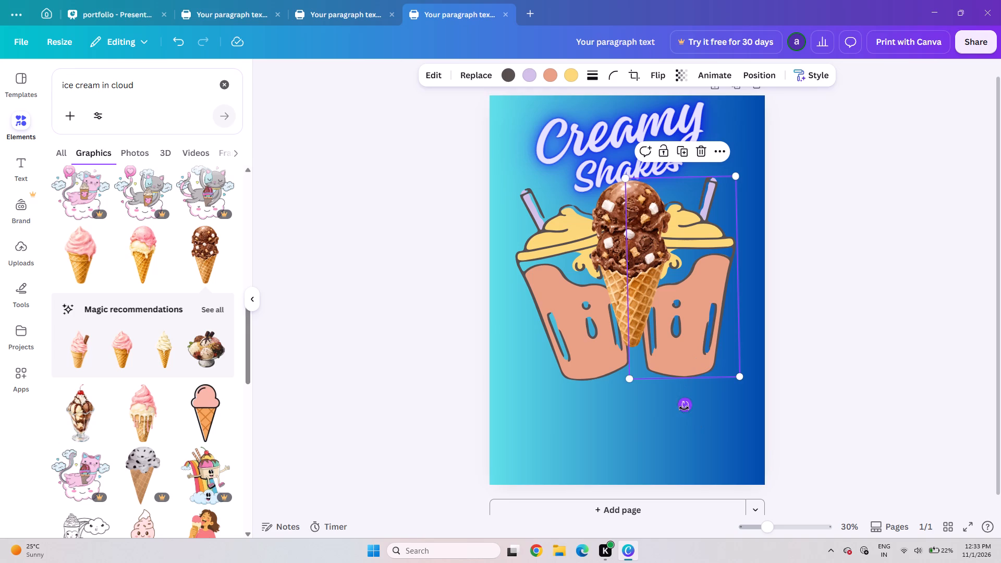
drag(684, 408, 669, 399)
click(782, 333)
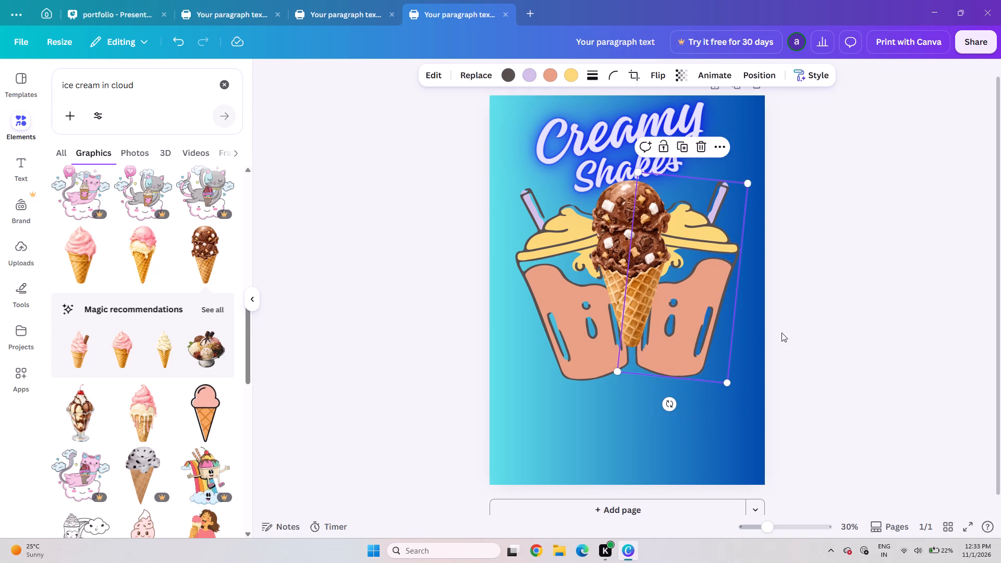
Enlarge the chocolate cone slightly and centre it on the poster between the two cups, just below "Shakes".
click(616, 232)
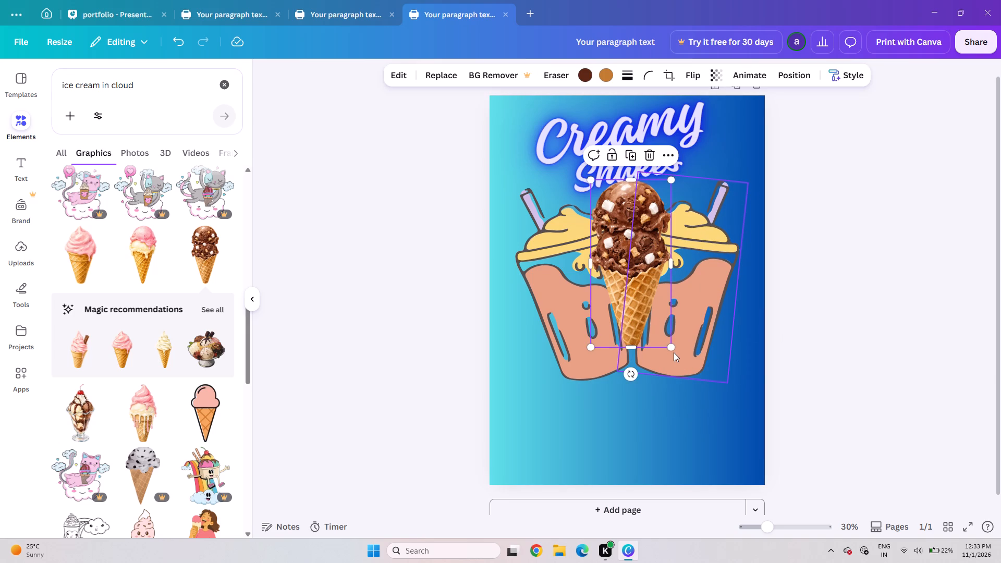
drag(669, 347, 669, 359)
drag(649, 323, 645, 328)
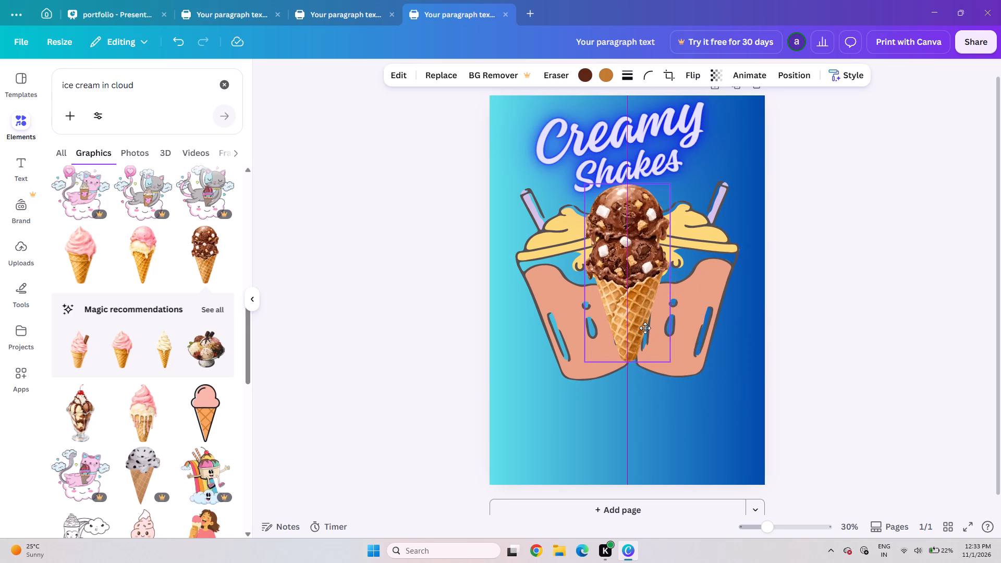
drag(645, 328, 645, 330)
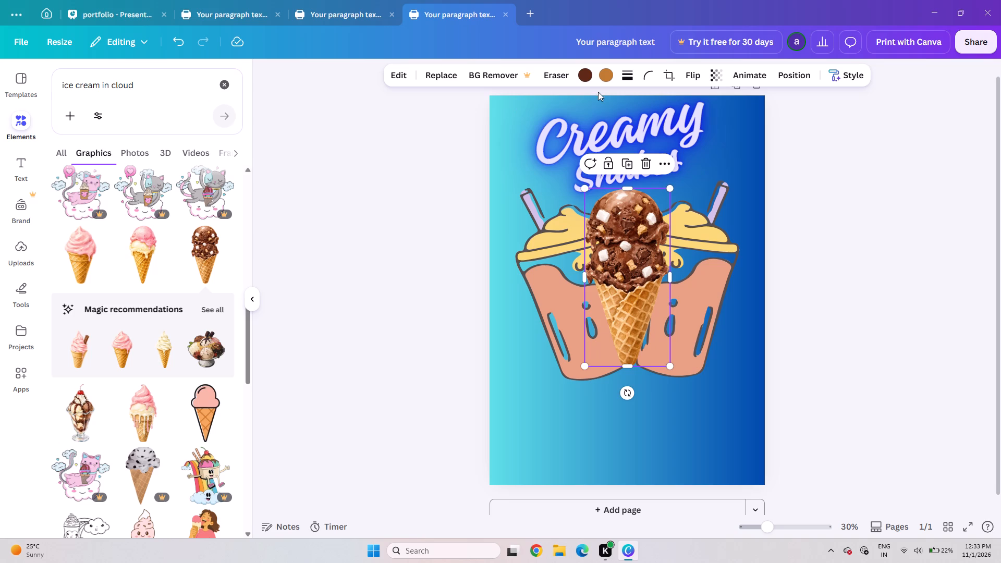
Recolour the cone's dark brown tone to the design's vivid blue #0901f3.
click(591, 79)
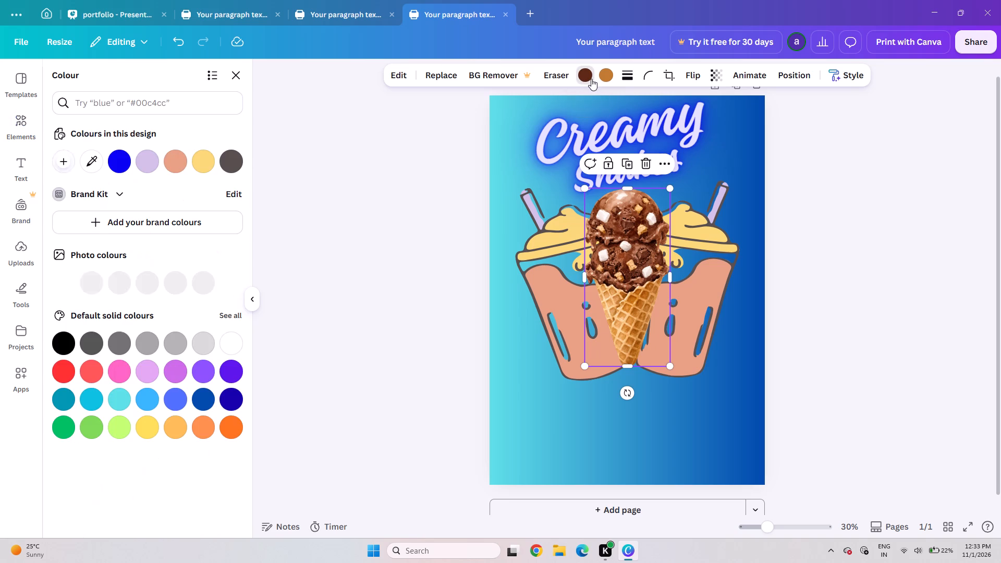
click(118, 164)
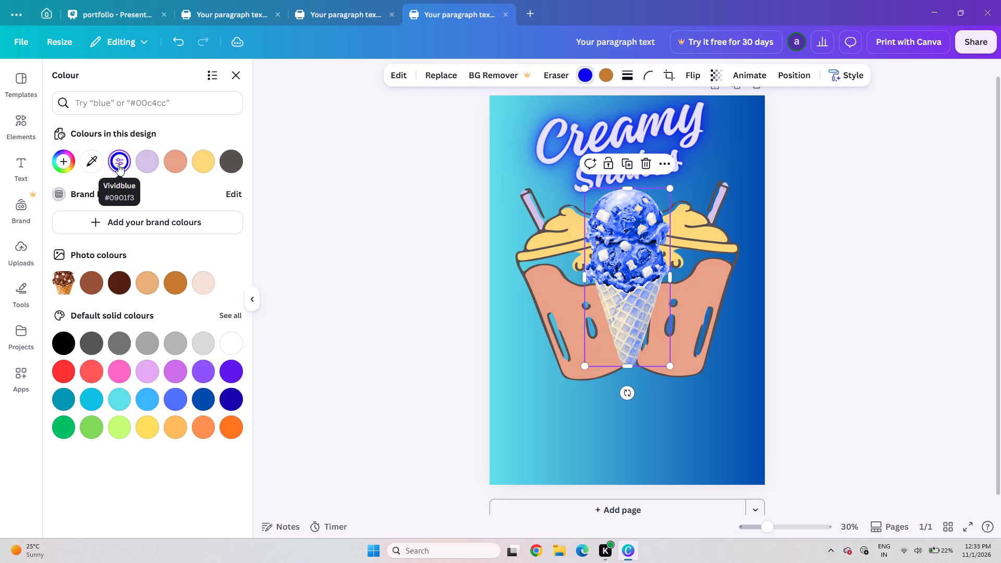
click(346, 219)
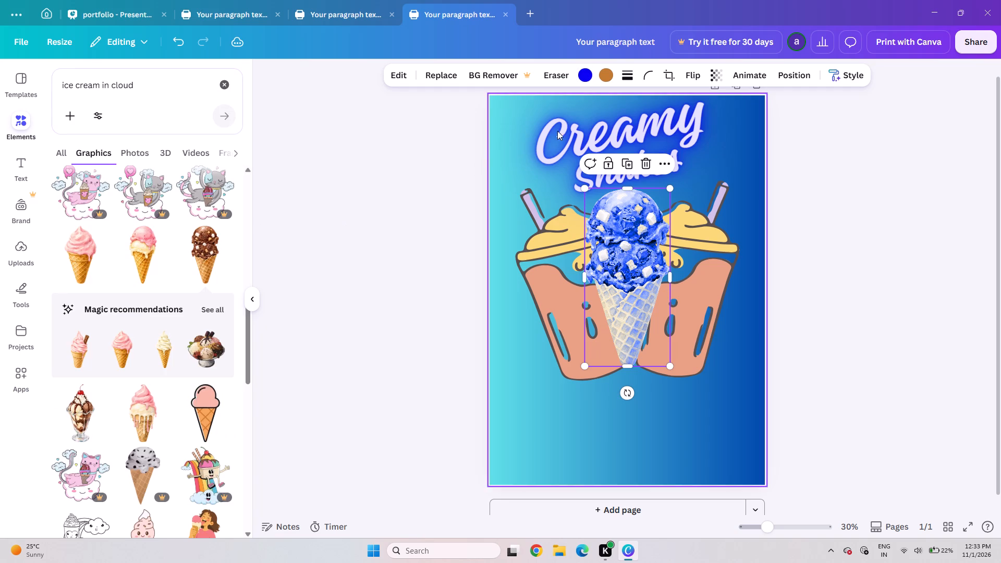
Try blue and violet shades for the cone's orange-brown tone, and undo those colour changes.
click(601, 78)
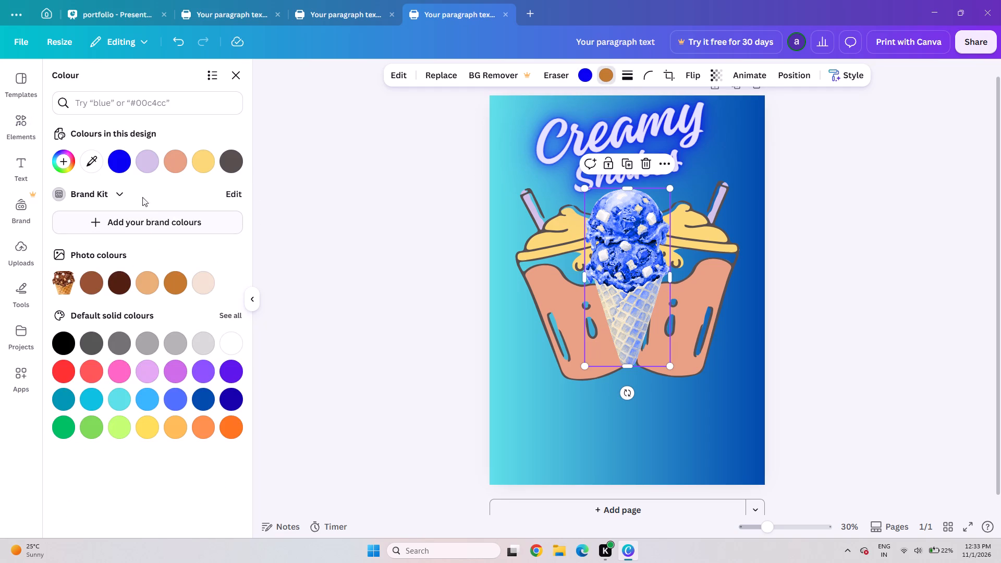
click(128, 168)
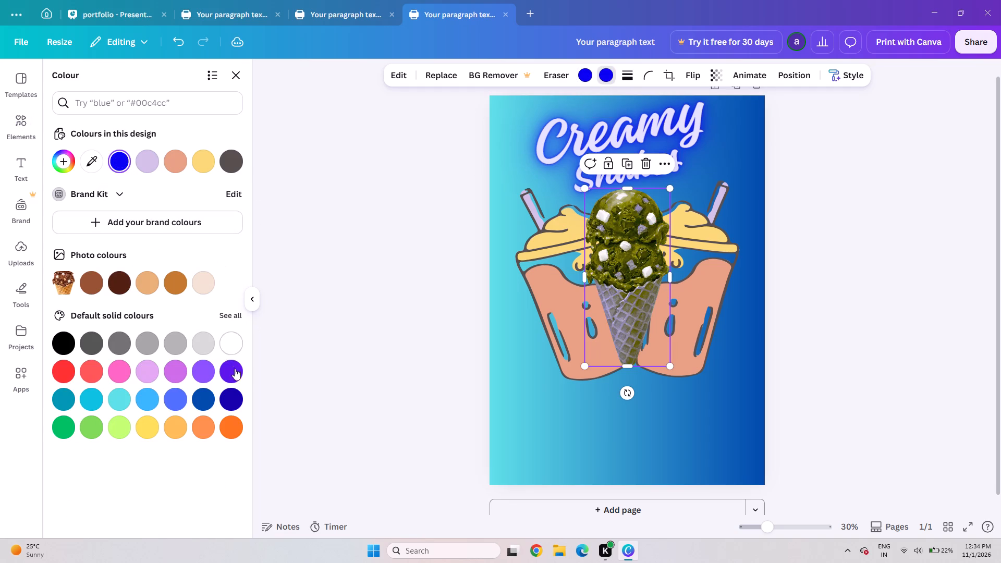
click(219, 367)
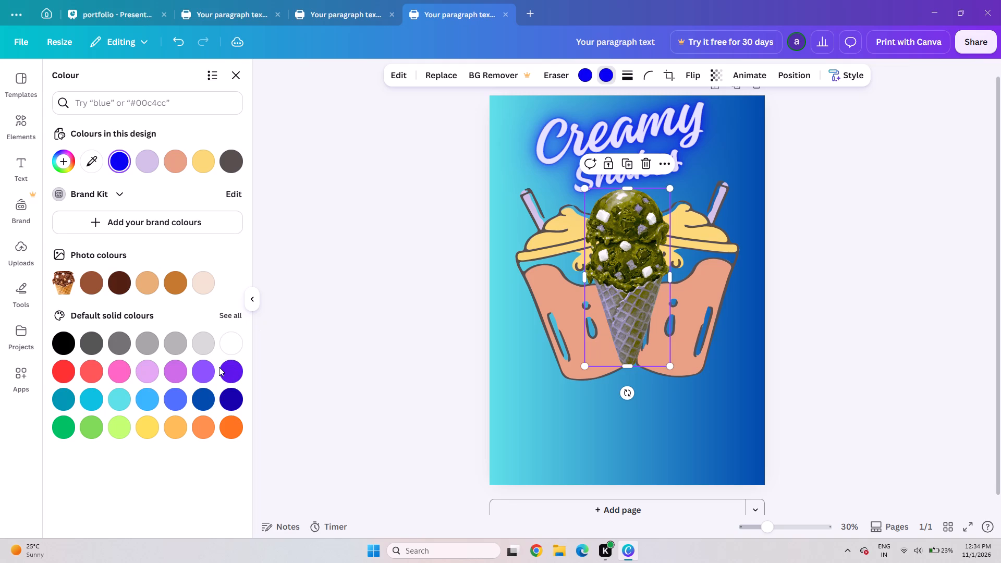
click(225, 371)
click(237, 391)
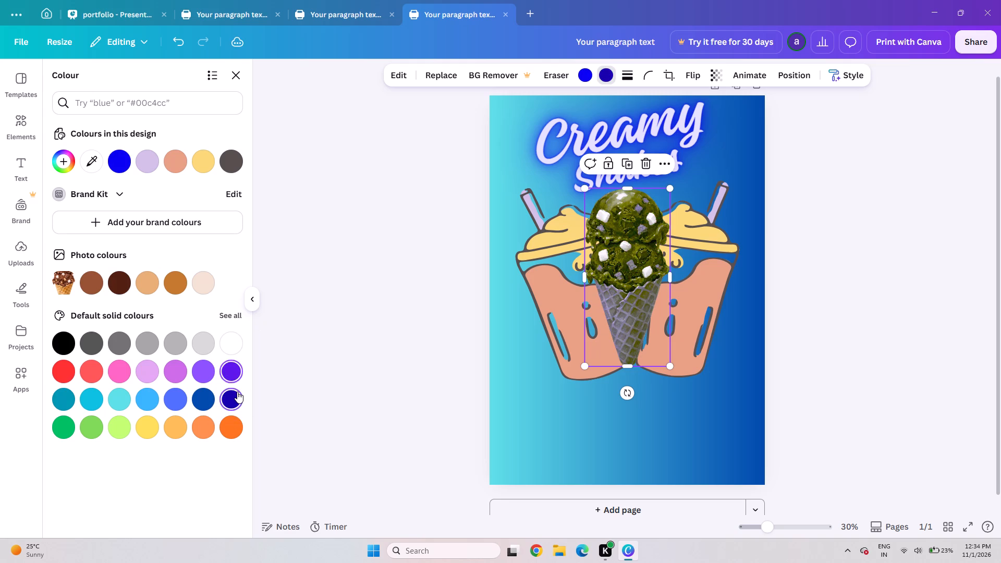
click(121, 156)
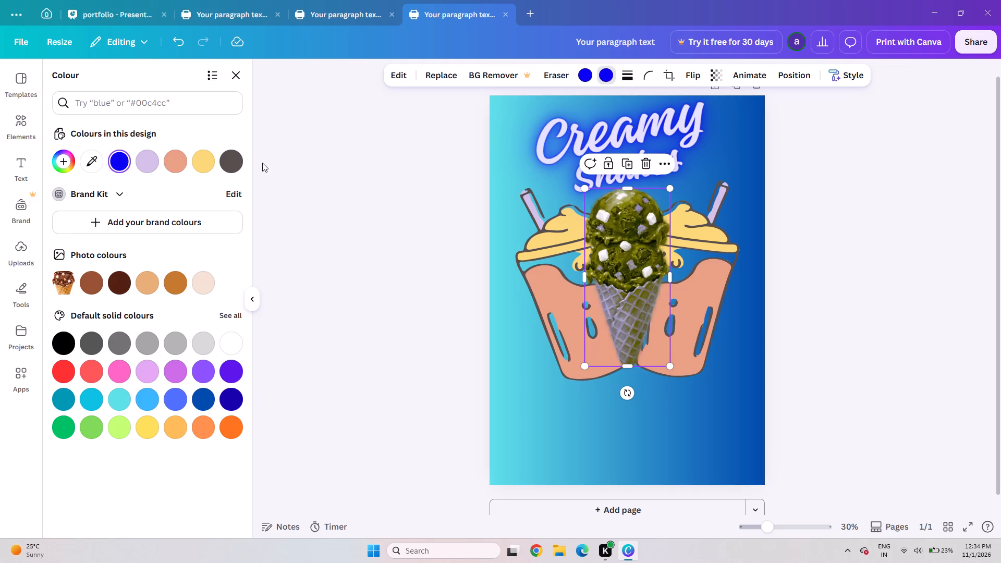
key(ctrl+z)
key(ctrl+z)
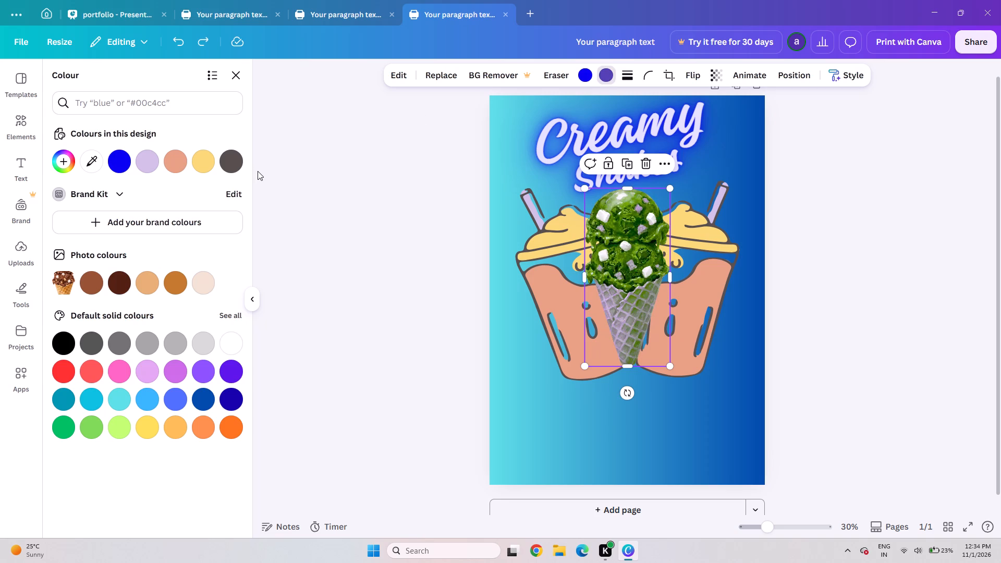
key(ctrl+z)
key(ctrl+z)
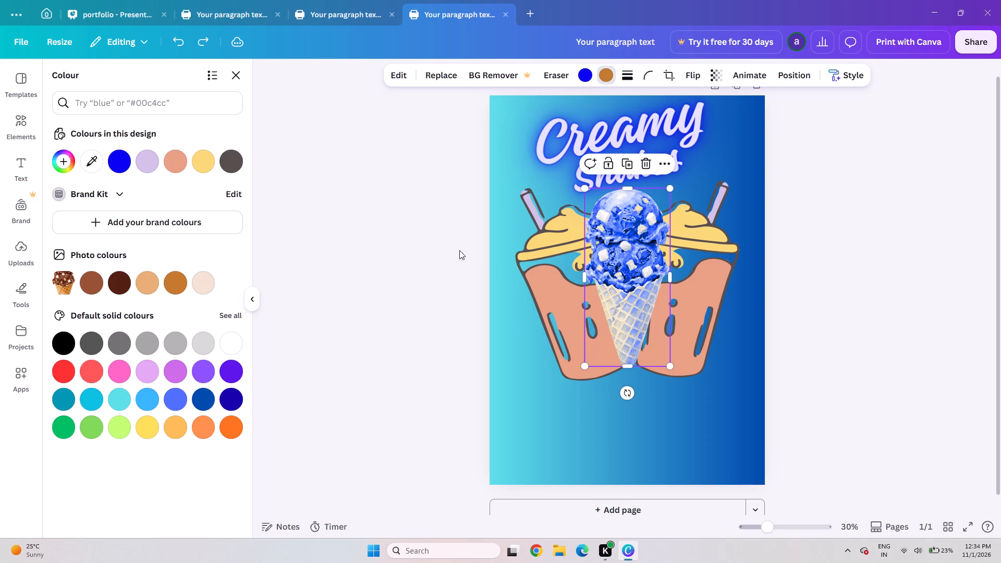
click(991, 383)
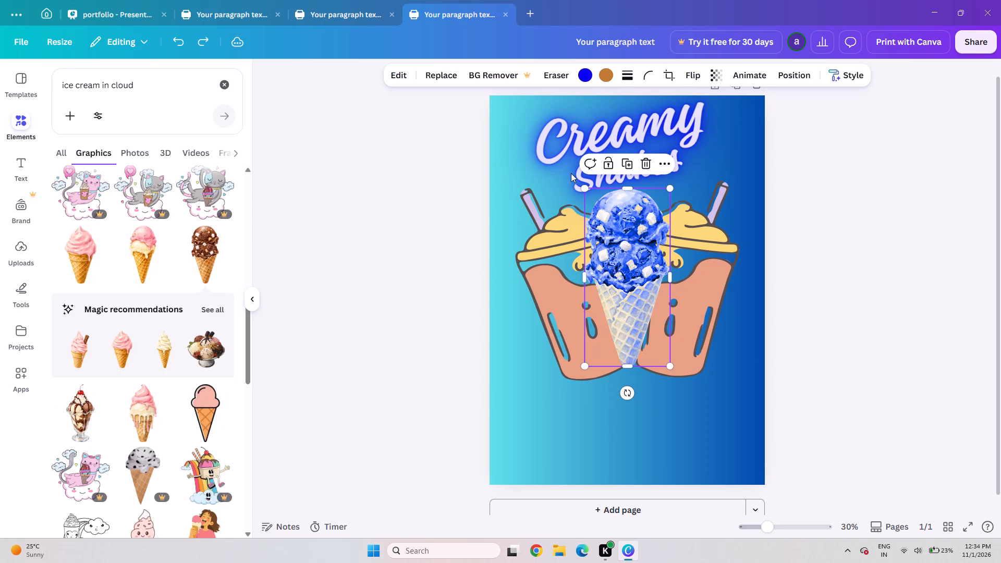
Replace the elements search text with "lake" and search the graphics.
scroll(187, 237, down, 4)
scroll(47, 188, down, 3)
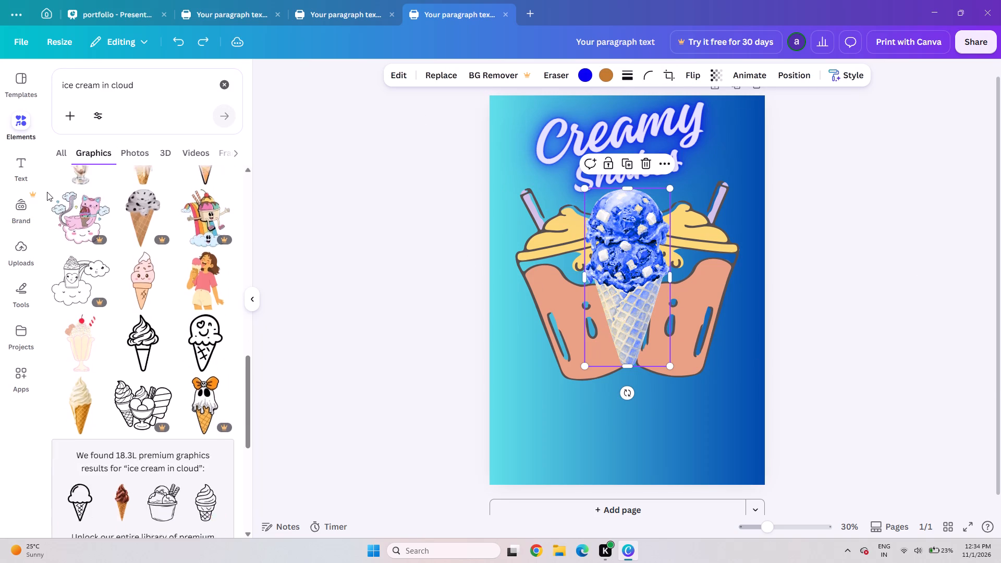
scroll(172, 264, down, 3)
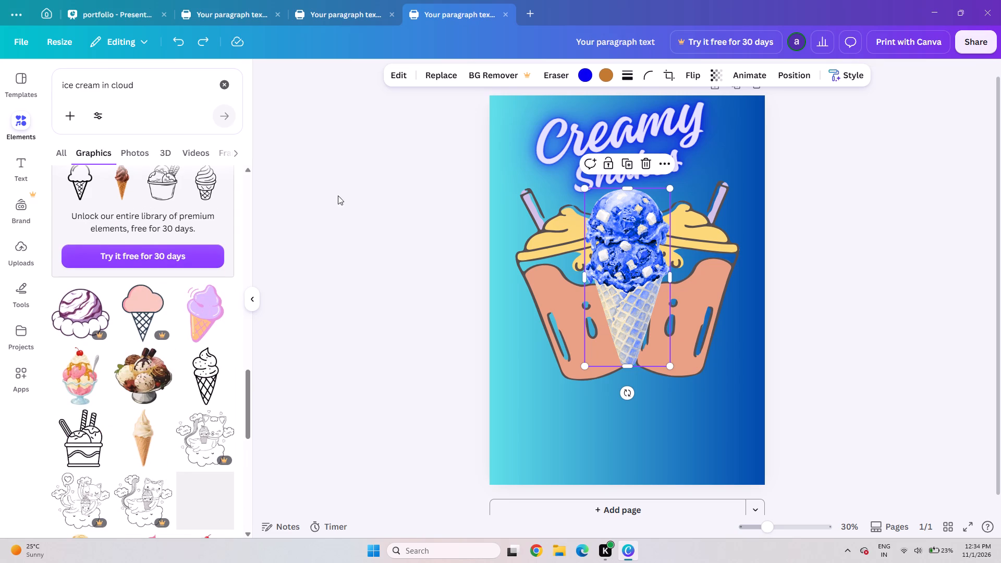
click(167, 85)
key(BackSpace)
key(BackSpace)
key(BackSpace)
key(BackSpace)
key(BackSpace)
key(BackSpace)
key(BackSpace)
key(BackSpace)
key(BackSpace)
key(BackSpace)
key(BackSpace)
key(BackSpace)
key(BackSpace)
key(BackSpace)
key(BackSpace)
key(BackSpace)
key(BackSpace)
key(BackSpace)
key(BackSpace)
key(BackSpace)
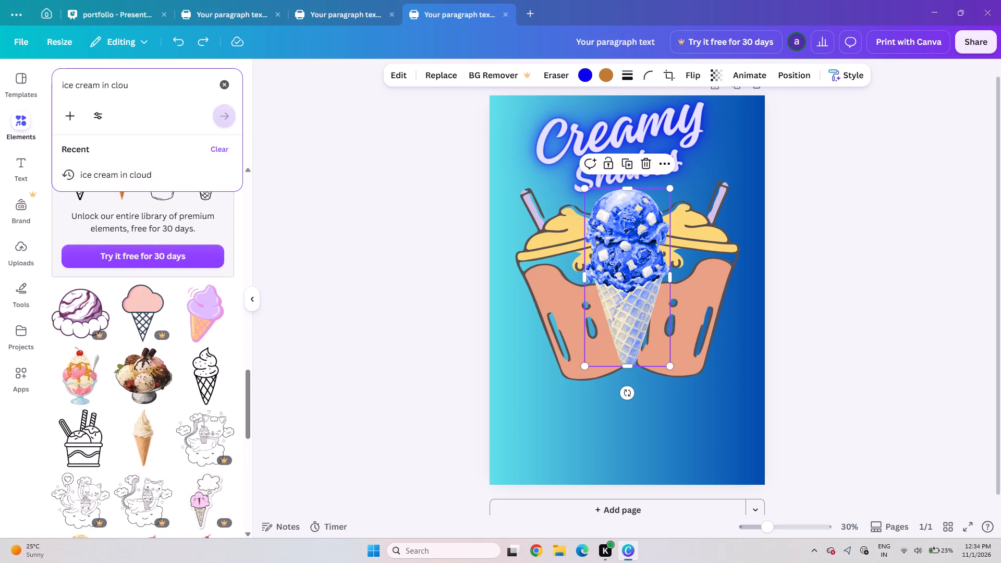
text(lake)
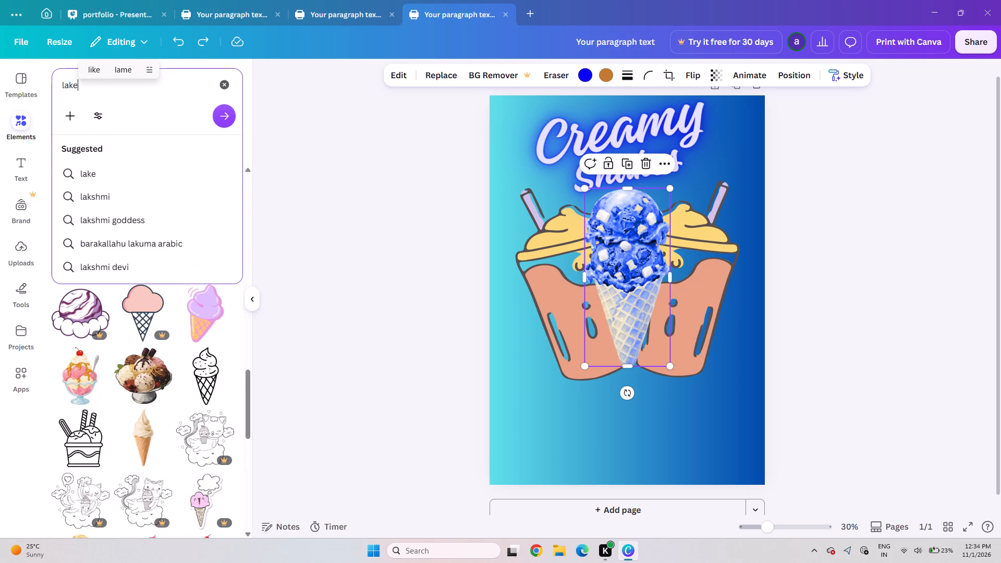
key(Return)
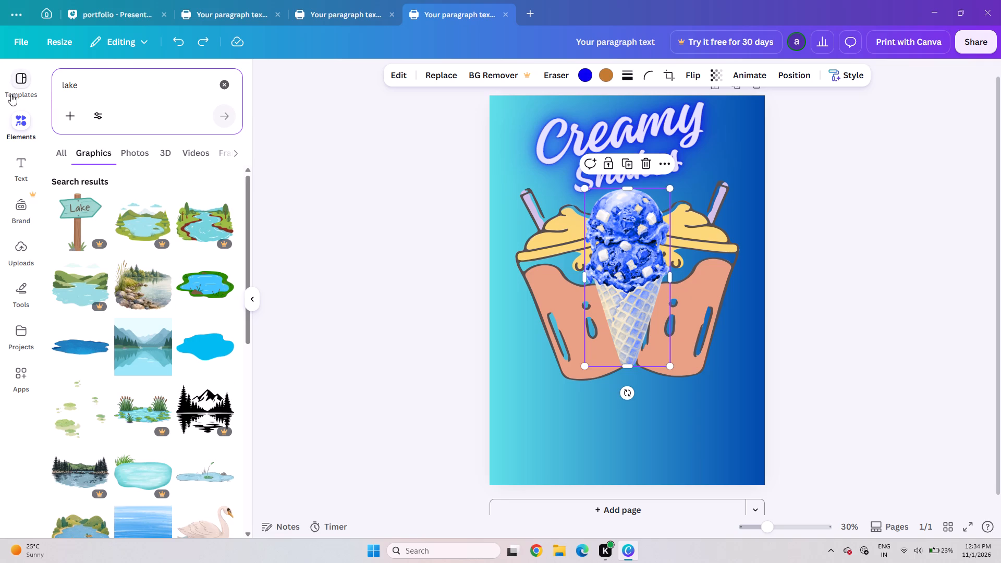
Add the green lake graphic with mountains and clouds, and move it to the bottom of the poster below the cups.
click(135, 225)
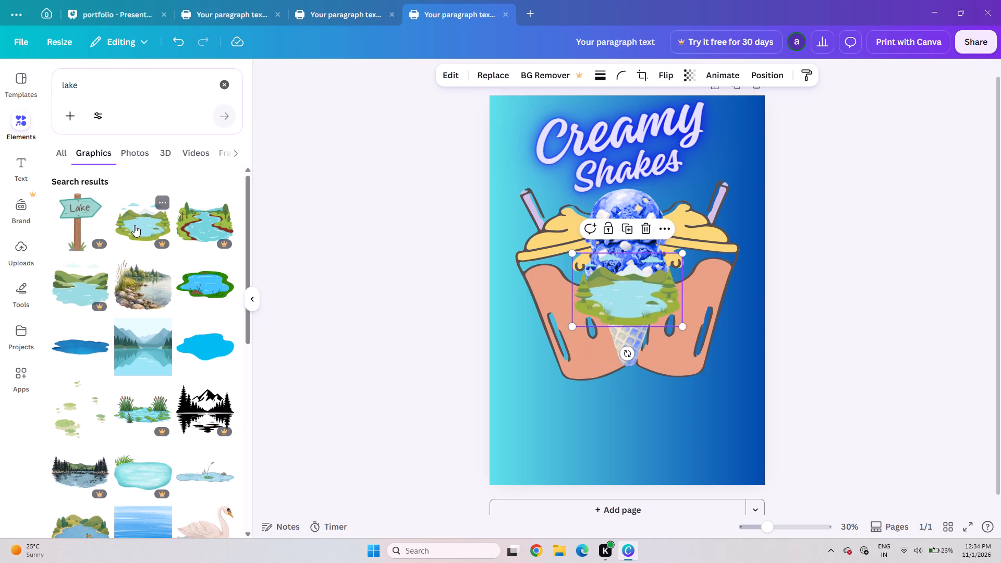
click(644, 339)
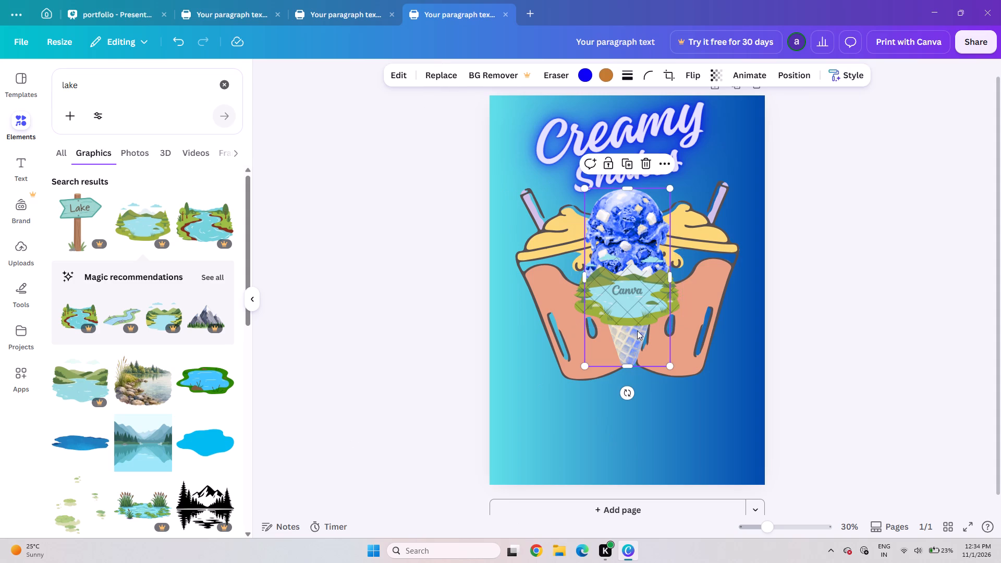
click(612, 293)
drag(612, 293, 616, 442)
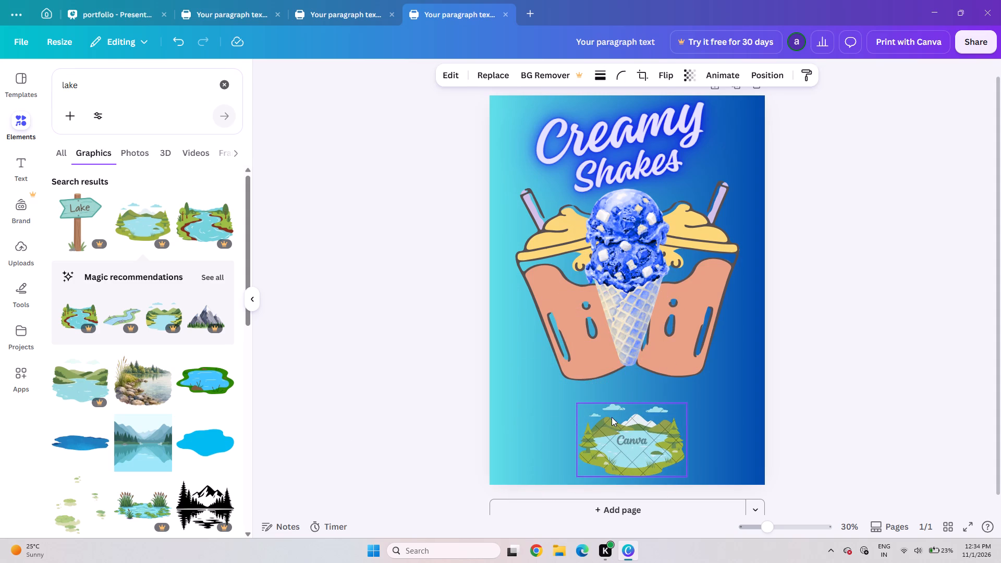
click(671, 470)
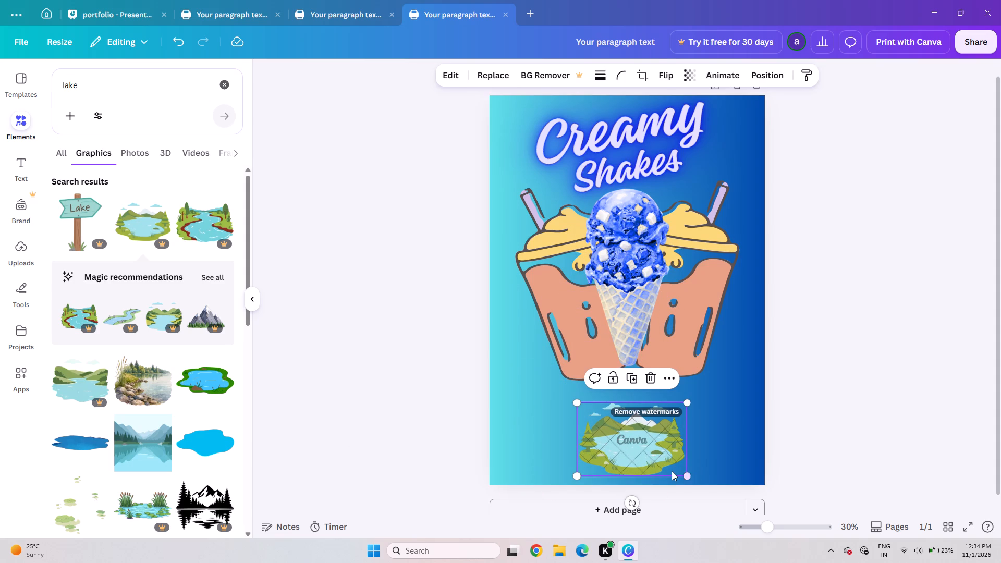
Enlarge the lake graphic beyond the poster's width and position it to fill the lower half.
drag(690, 478, 807, 518)
drag(578, 410, 372, 370)
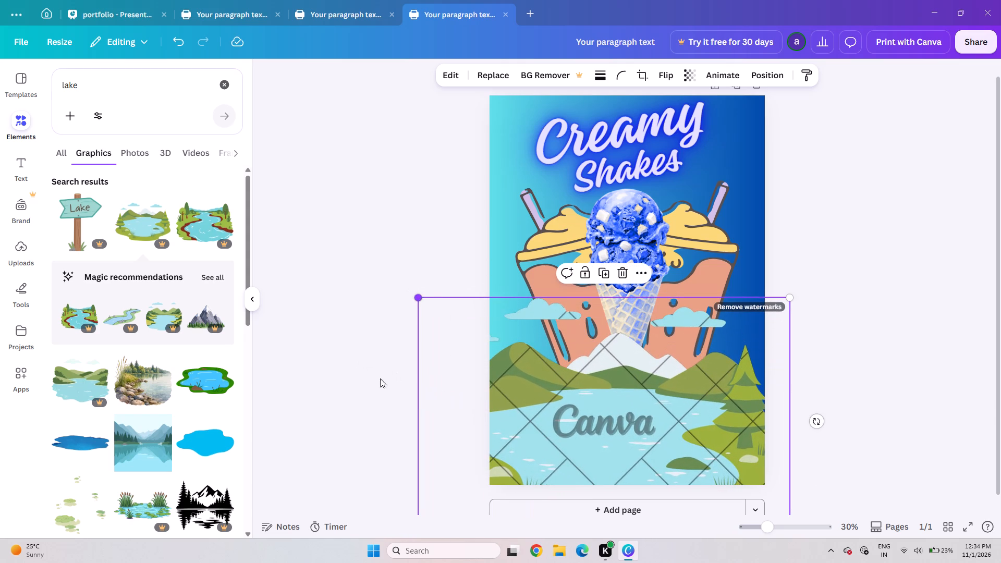
drag(572, 418, 578, 388)
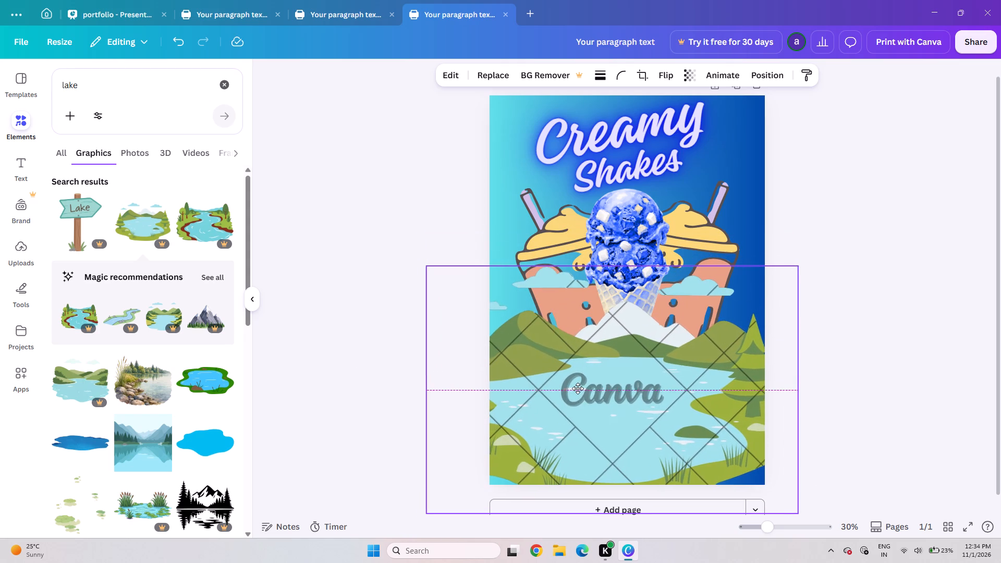
drag(578, 388, 582, 401)
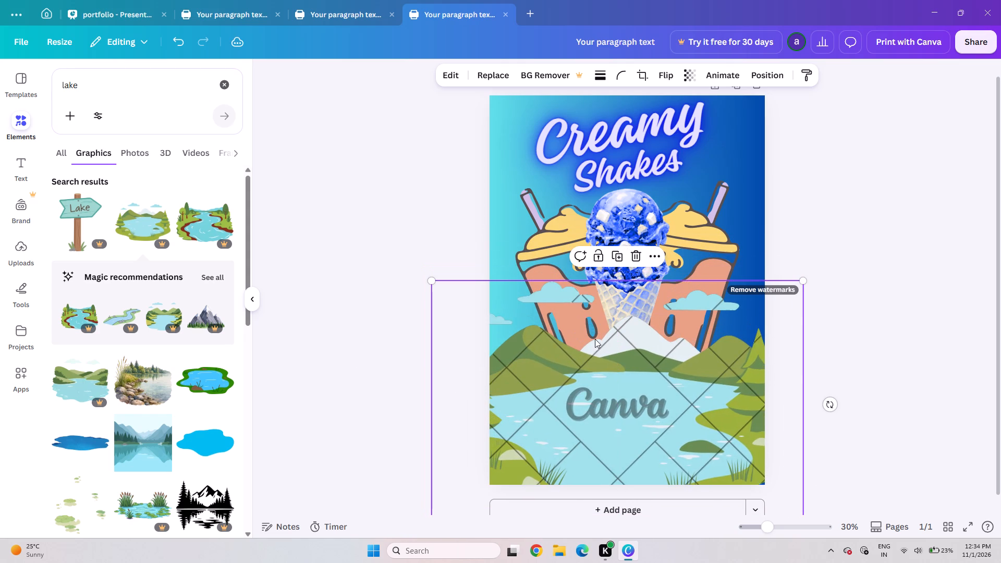
click(863, 311)
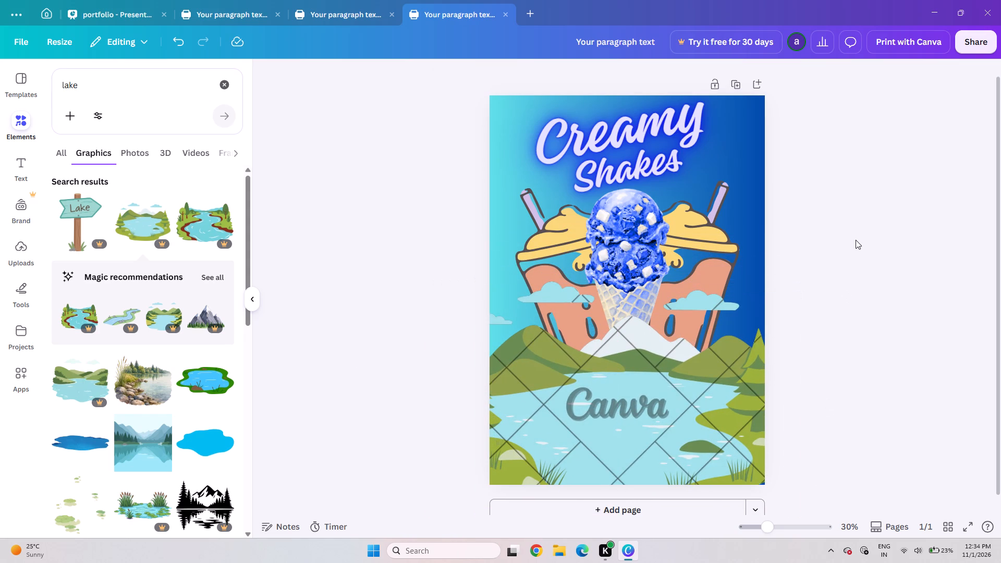
Delete the two milkshake cups, the blue ice cream cone and the watermarked lake landscape from the poster.
click(726, 211)
drag(726, 211, 726, 181)
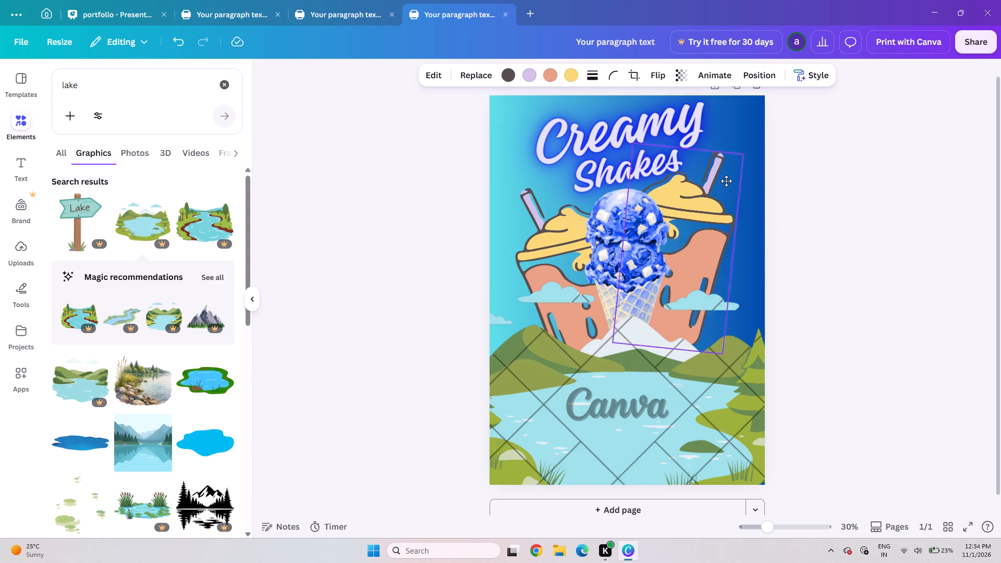
drag(726, 181, 725, 237)
click(701, 176)
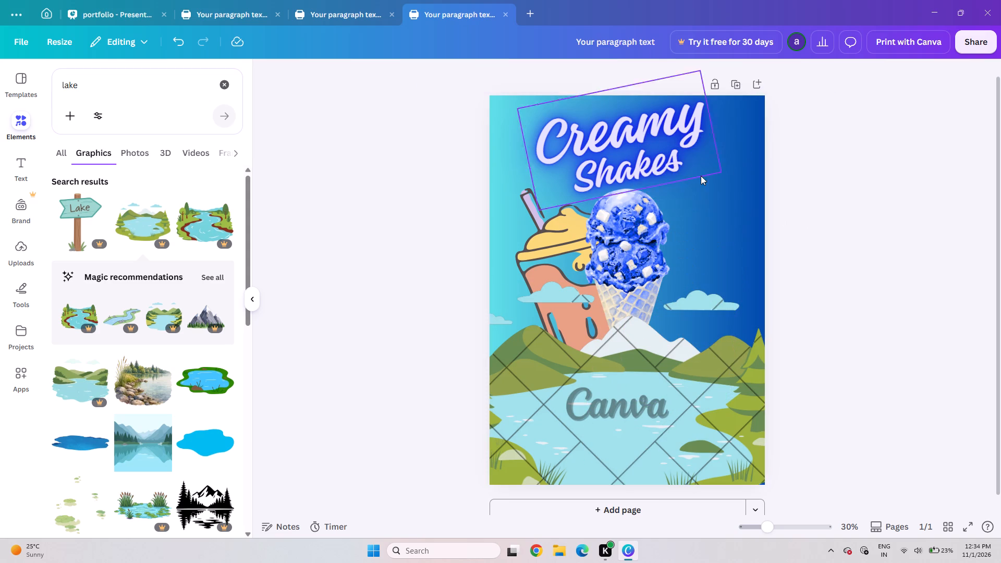
click(633, 227)
click(648, 163)
click(529, 233)
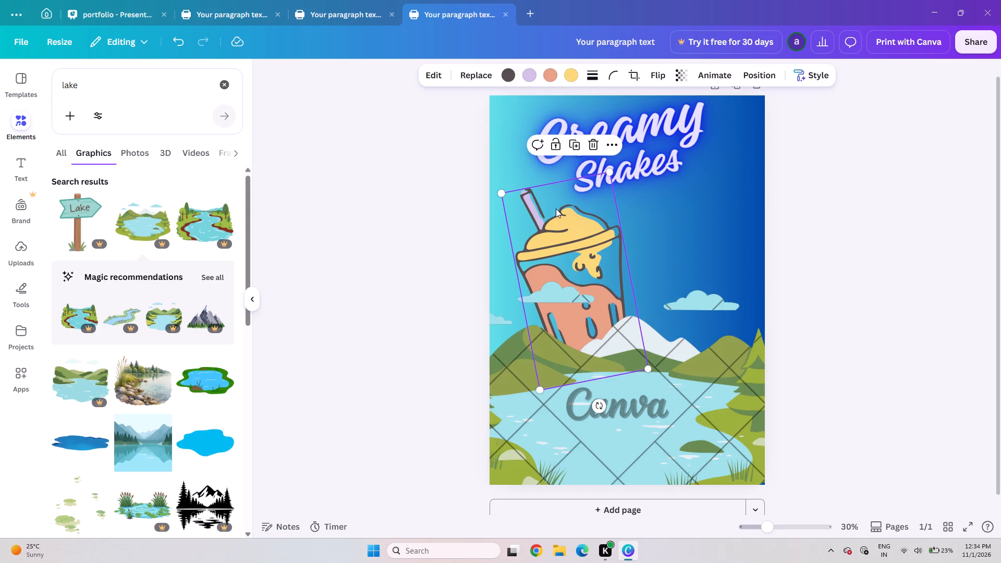
click(593, 146)
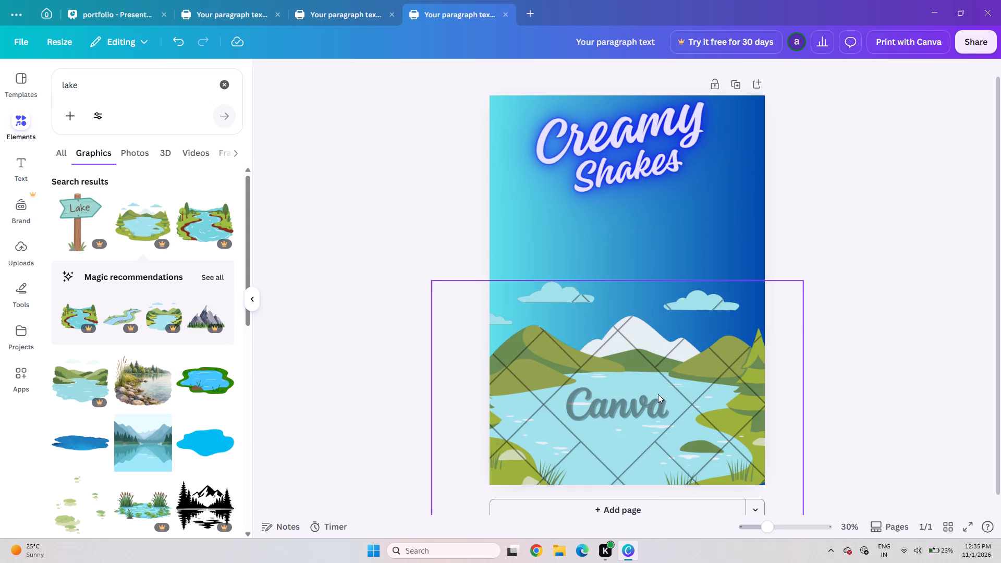
click(618, 424)
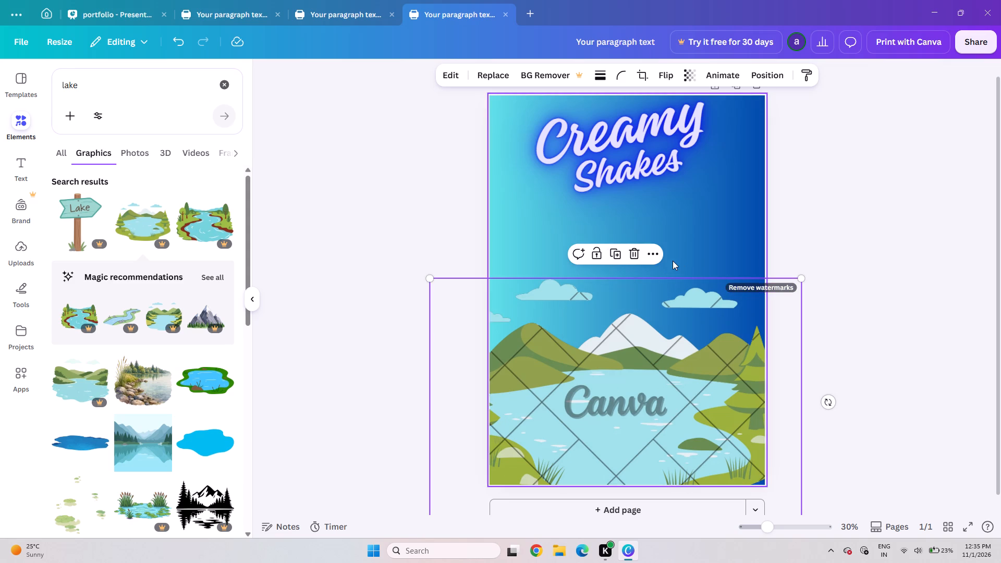
click(637, 251)
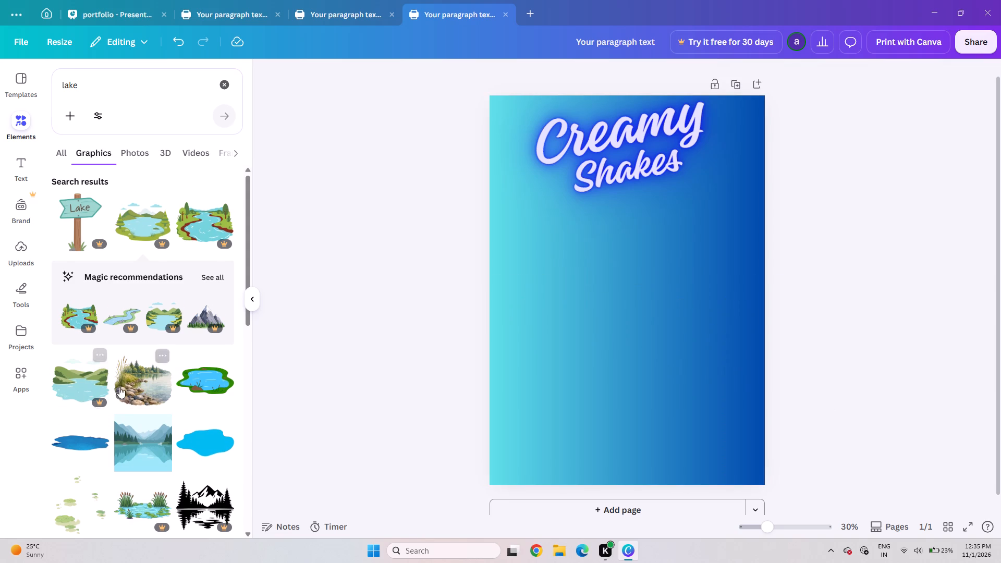
Add the free blue pond graphic with the green bank and reeds from the lake results, and move it to the poster's lower part.
scroll(119, 387, down, 4)
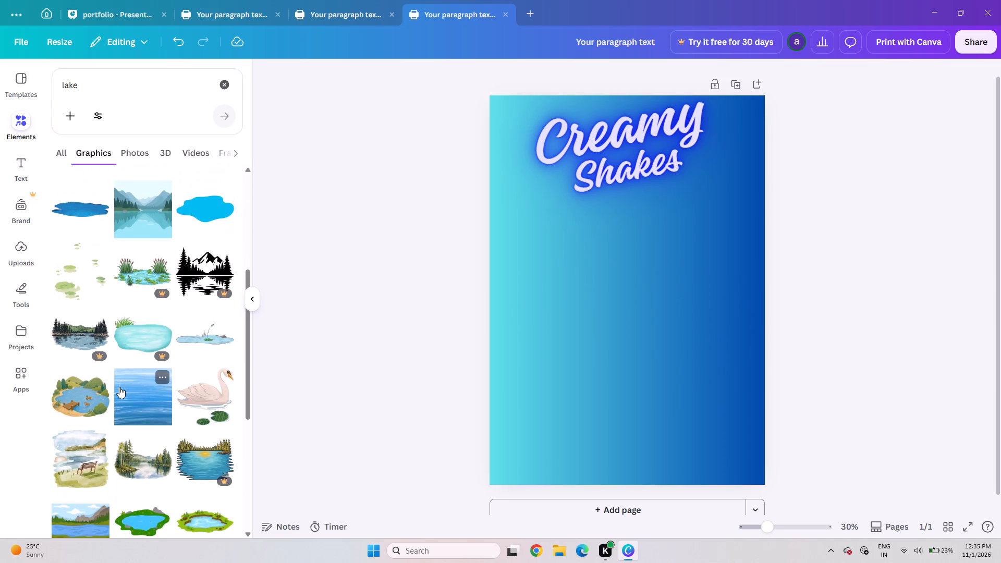
scroll(119, 387, down, 1)
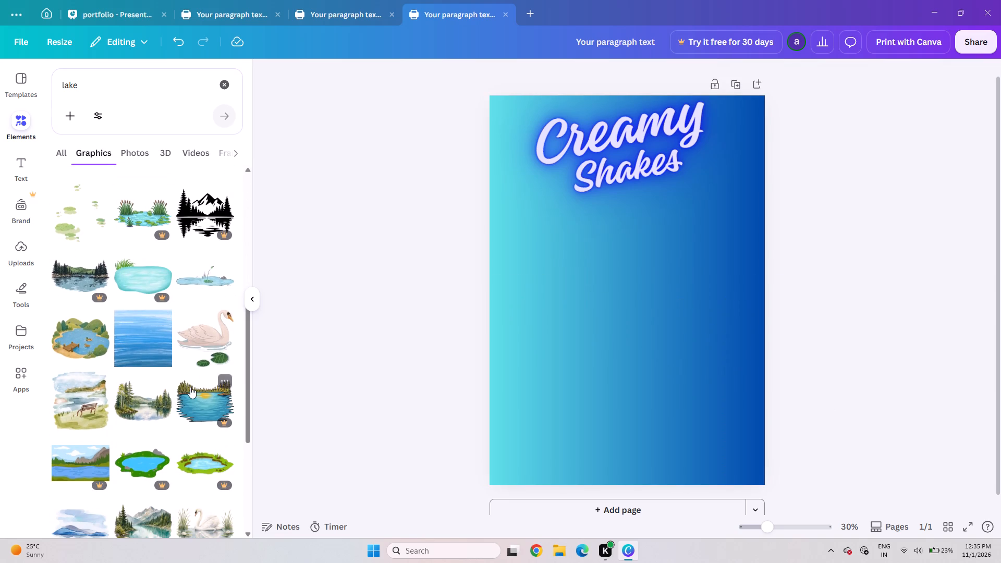
scroll(190, 387, down, 2)
scroll(145, 397, down, 2)
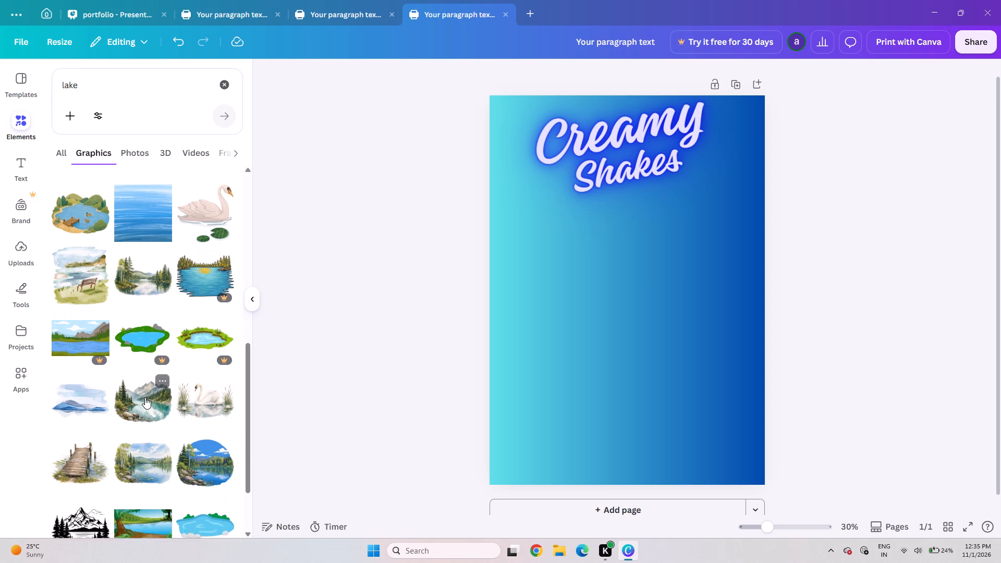
scroll(145, 397, down, 4)
scroll(145, 397, up, 5)
scroll(145, 397, down, 3)
scroll(146, 391, up, 13)
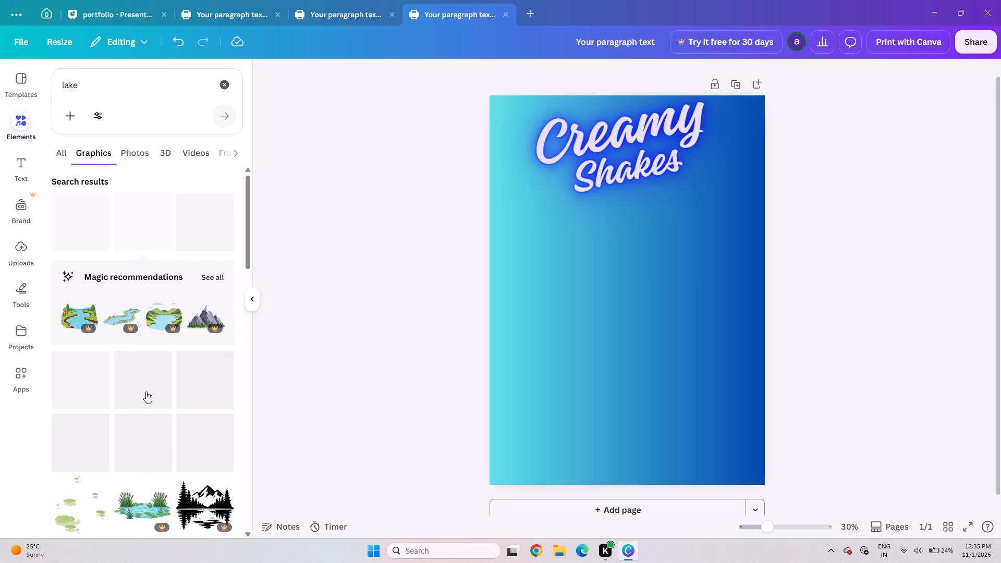
scroll(146, 391, up, 3)
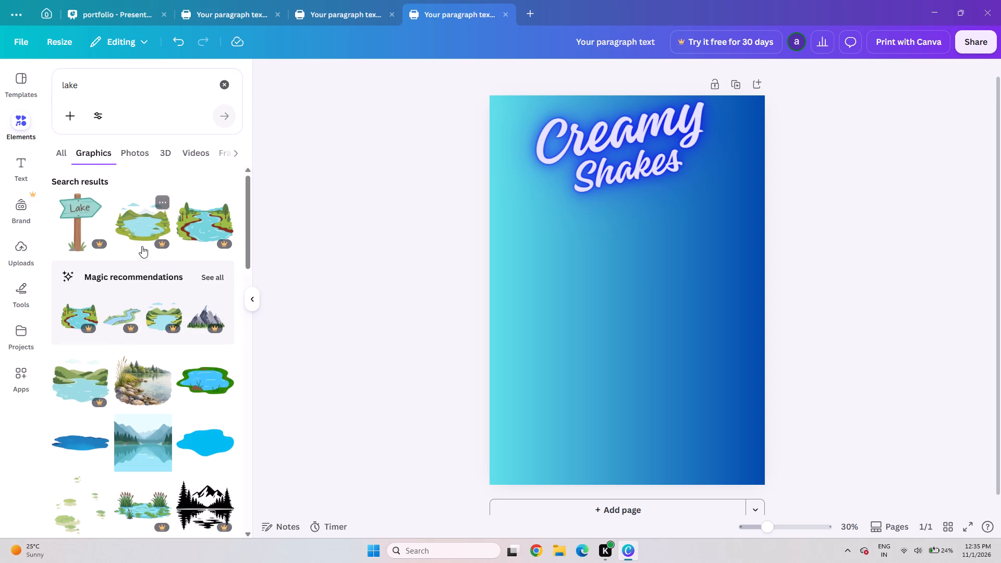
scroll(154, 338, down, 1)
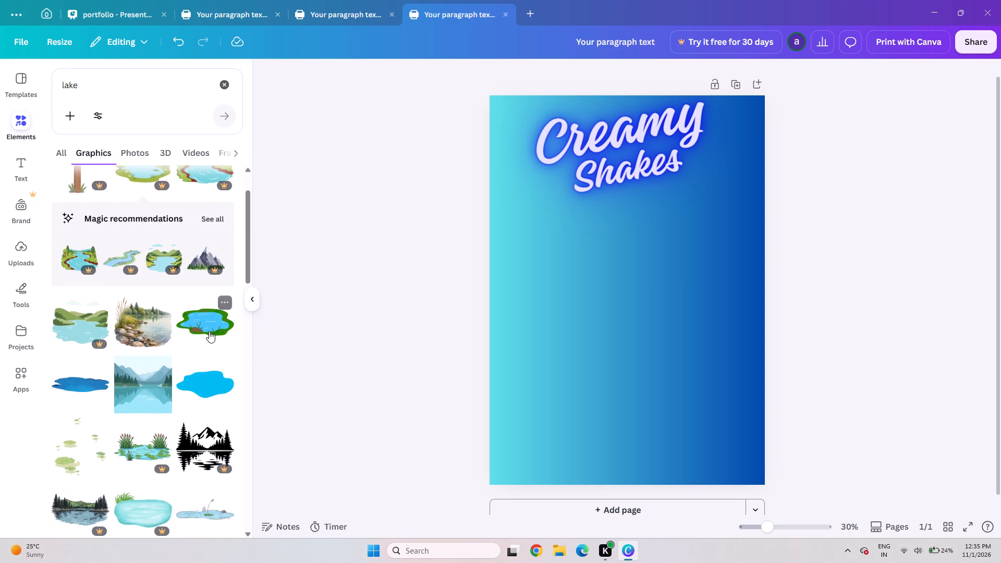
click(209, 331)
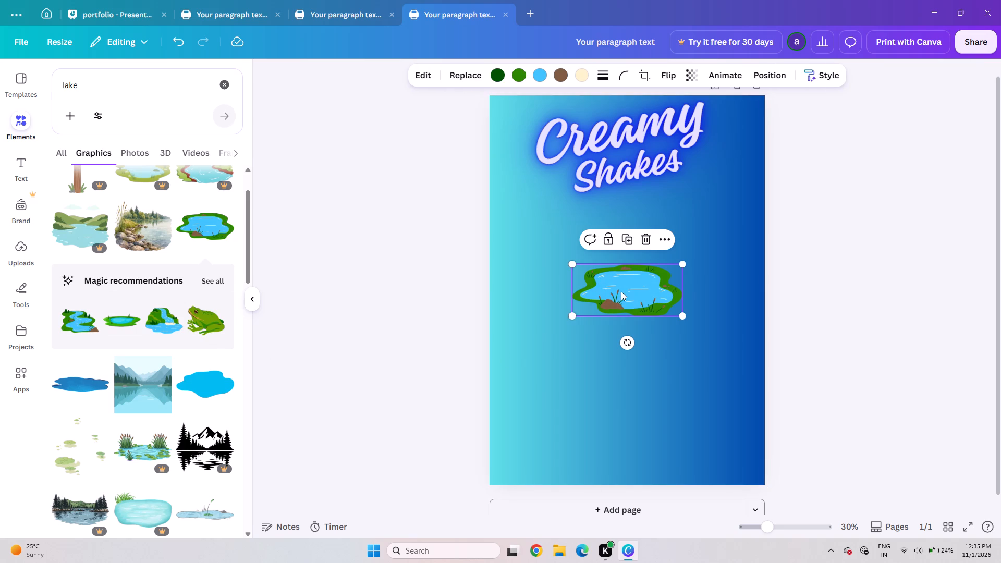
drag(621, 291, 624, 396)
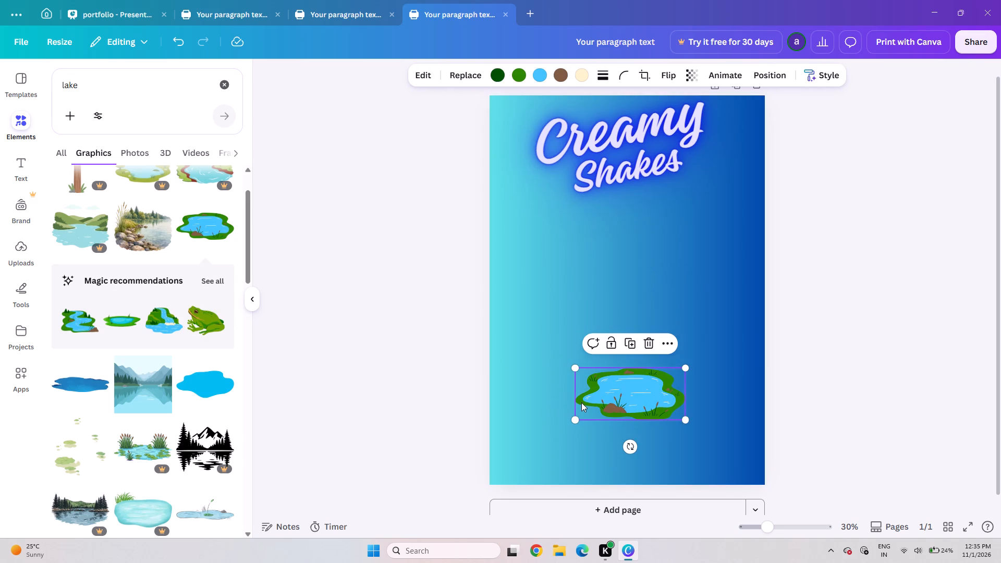
Enlarge the pond graphic beyond the poster's width and position it across the bottom of the page.
drag(573, 420, 352, 417)
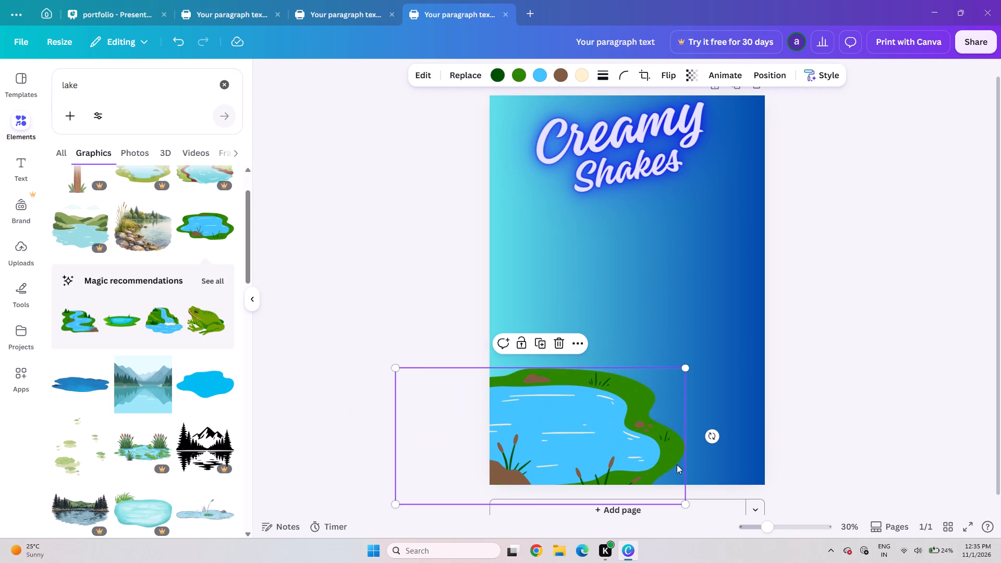
drag(629, 407, 698, 396)
drag(753, 495, 763, 494)
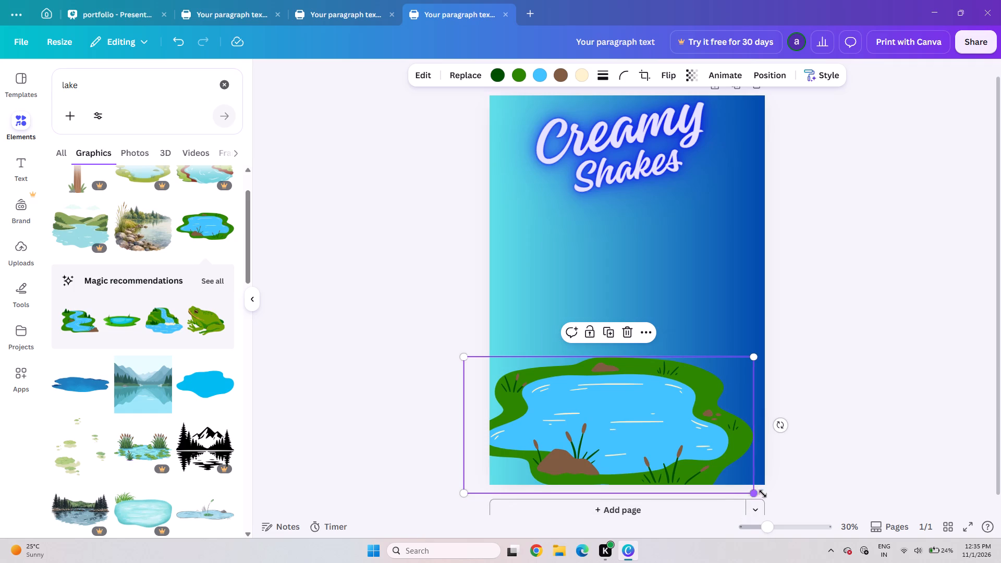
drag(763, 494, 790, 496)
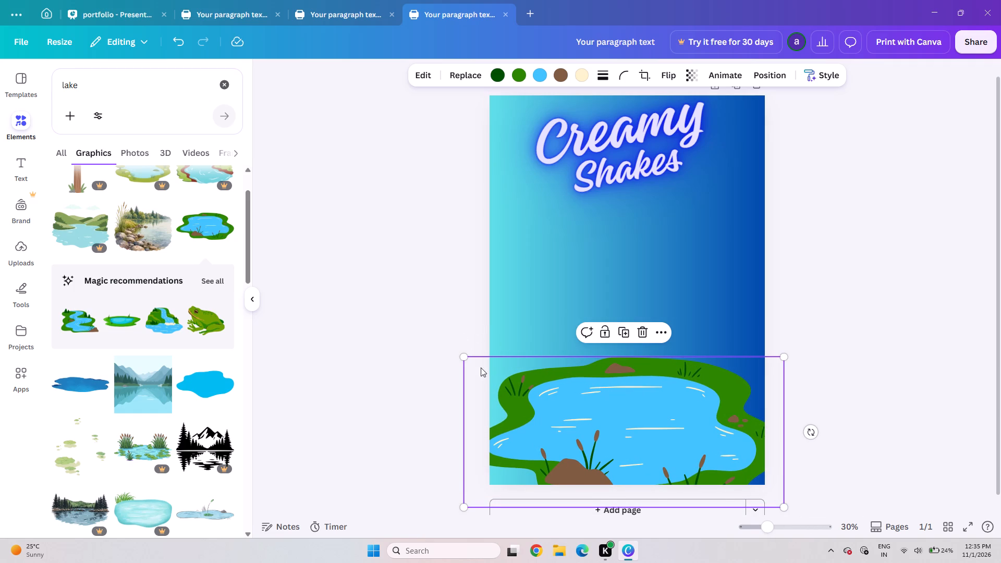
drag(461, 360, 433, 353)
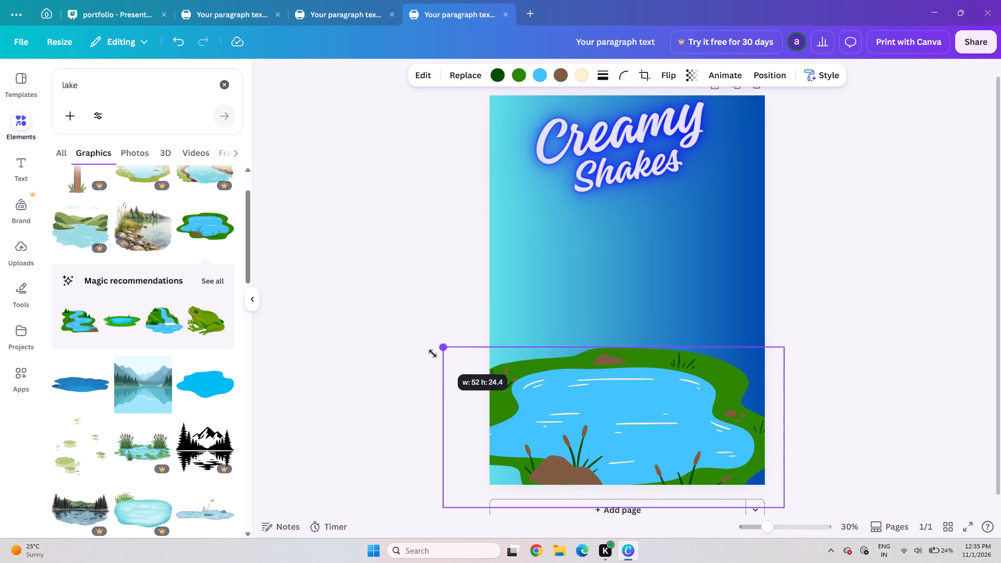
drag(433, 353, 426, 355)
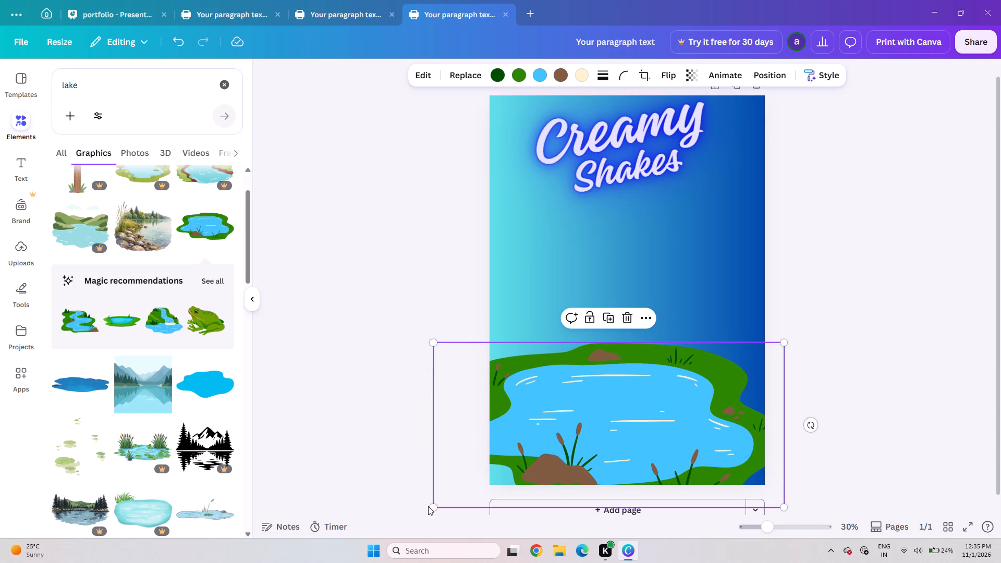
drag(432, 506, 422, 506)
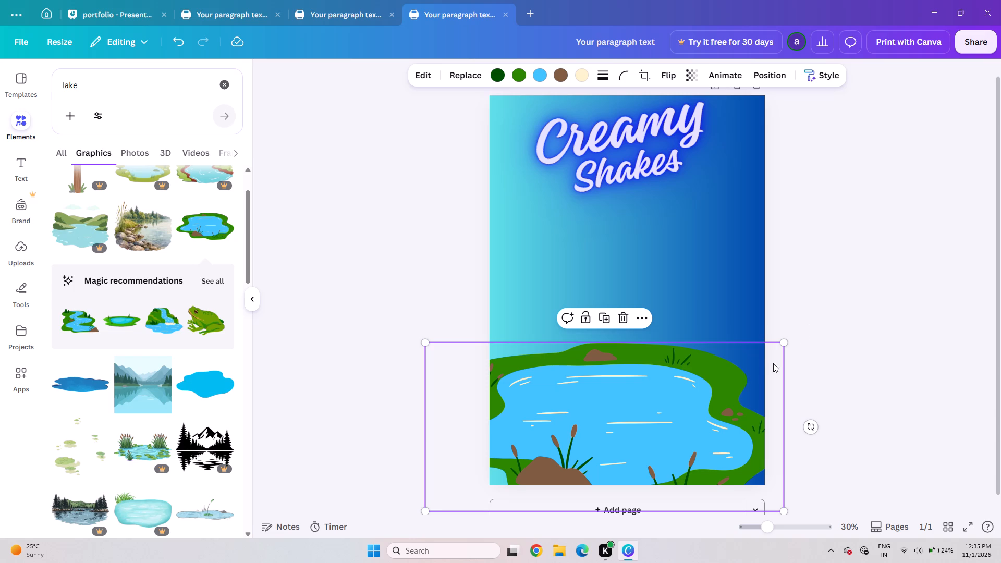
drag(779, 347, 812, 344)
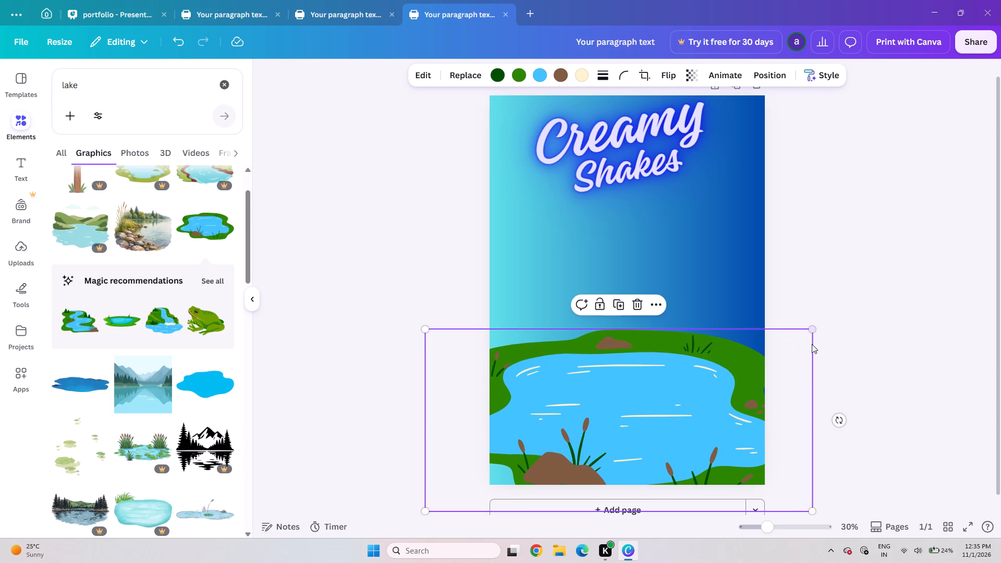
drag(552, 437, 551, 450)
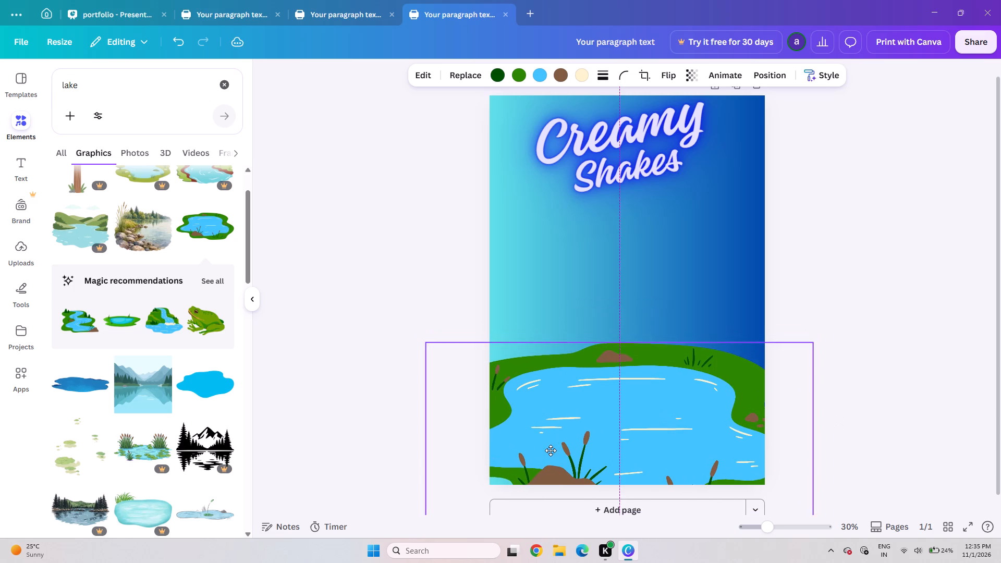
drag(551, 450, 547, 447)
drag(903, 295, 899, 290)
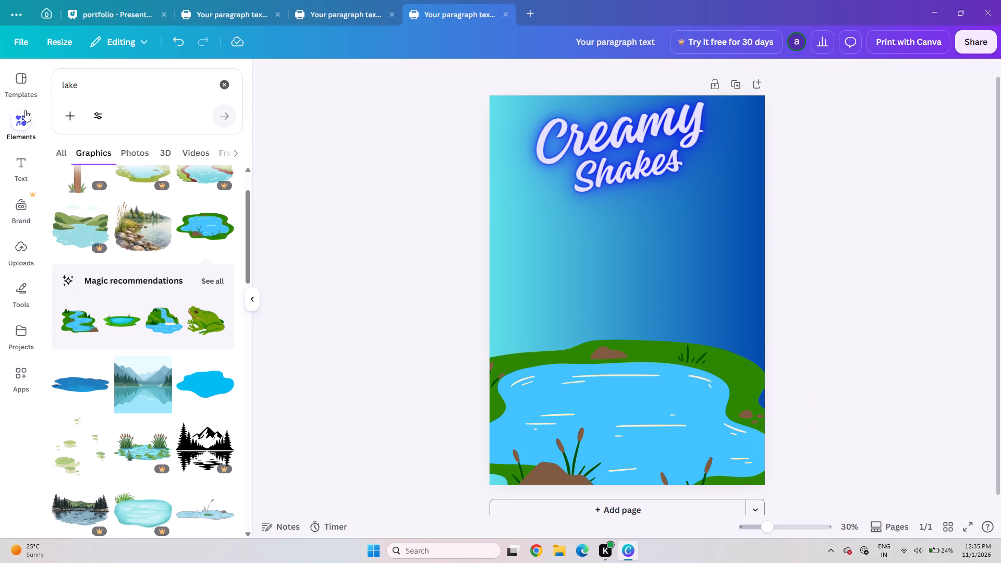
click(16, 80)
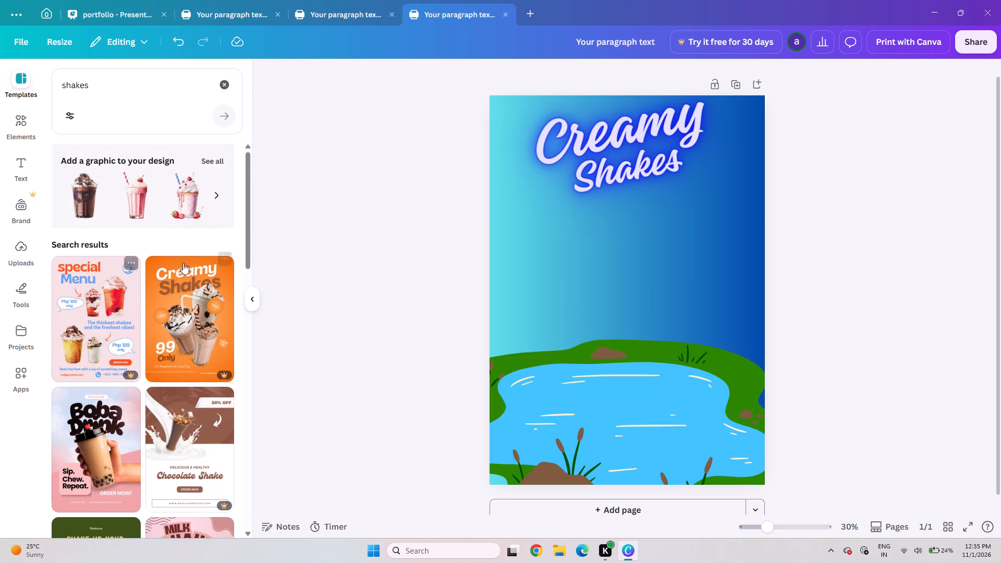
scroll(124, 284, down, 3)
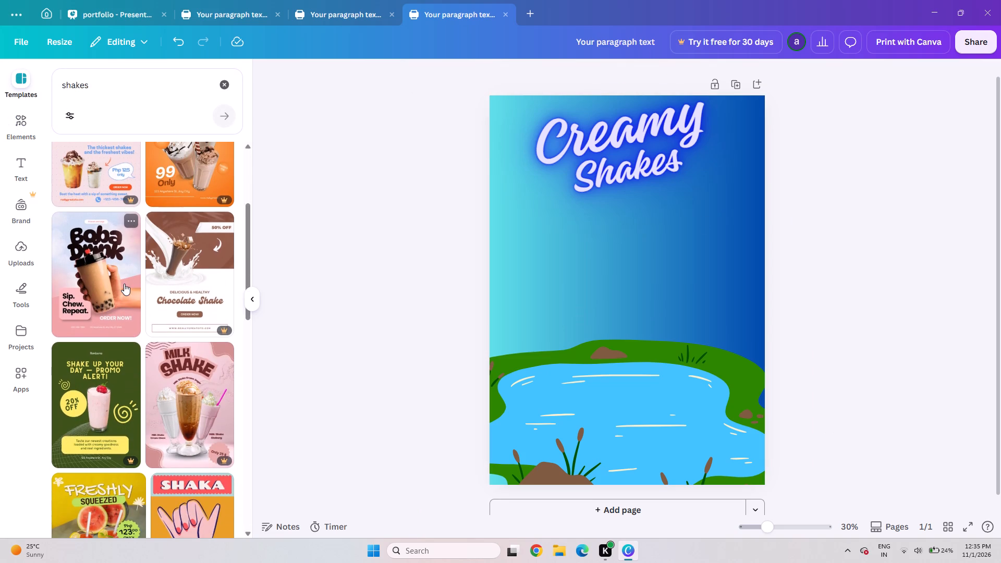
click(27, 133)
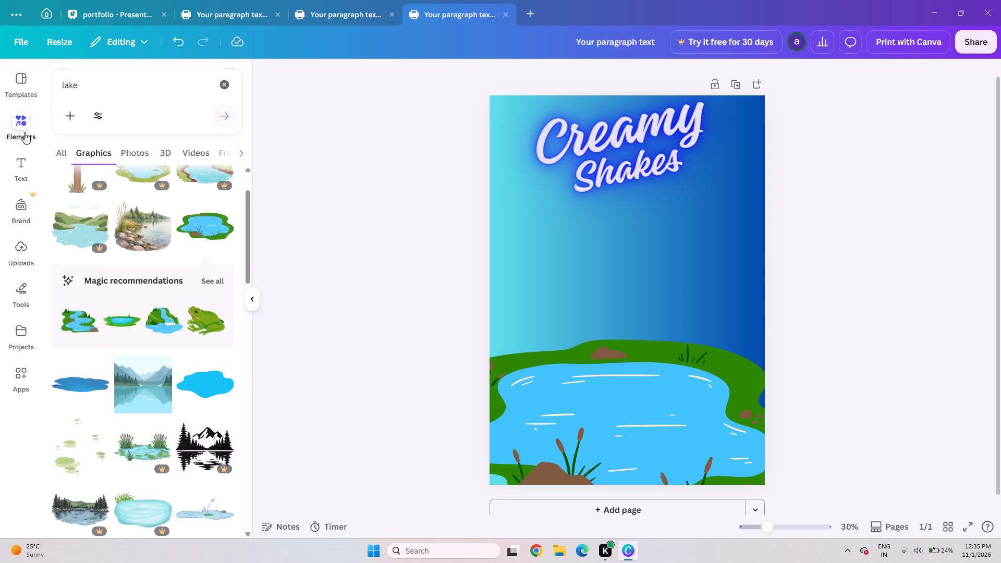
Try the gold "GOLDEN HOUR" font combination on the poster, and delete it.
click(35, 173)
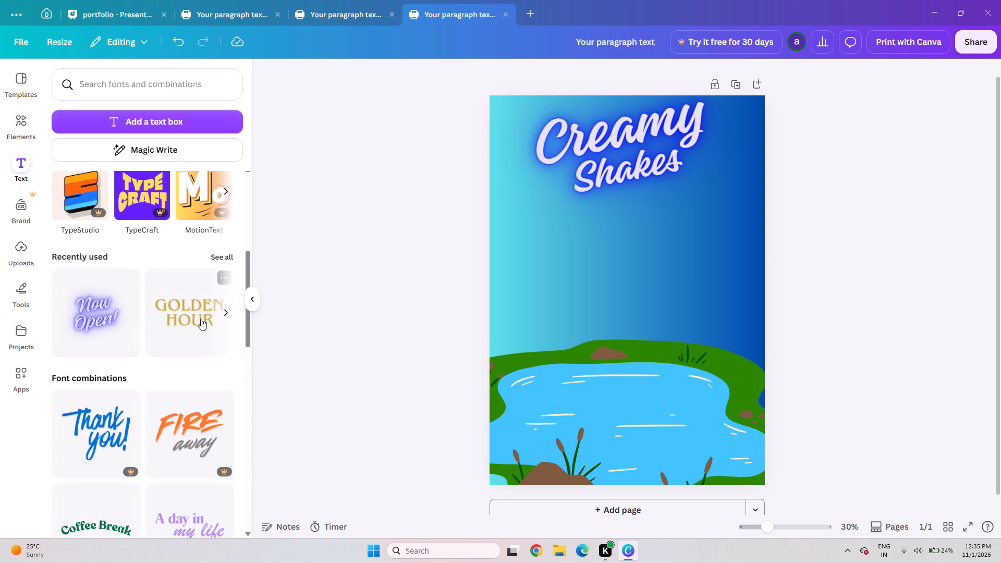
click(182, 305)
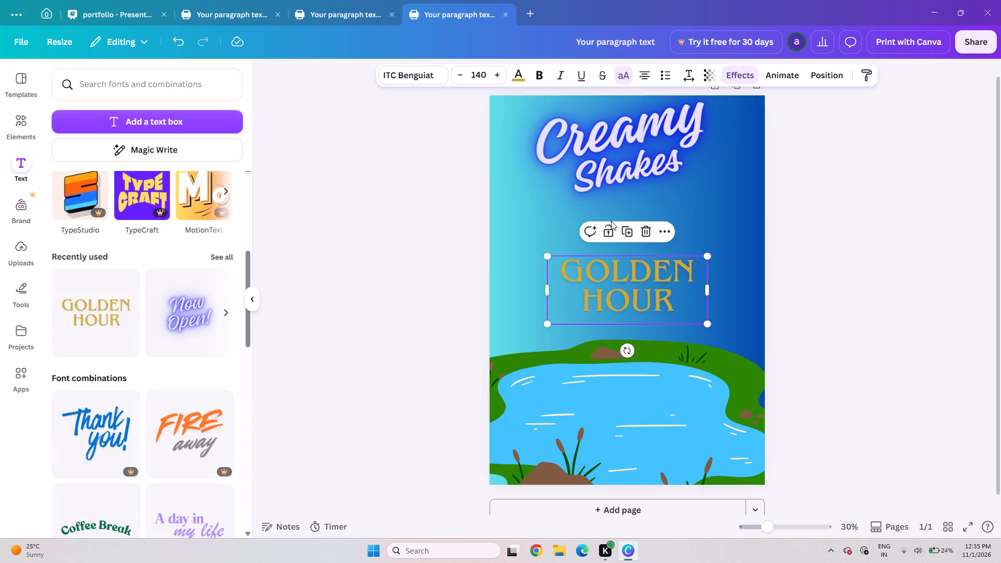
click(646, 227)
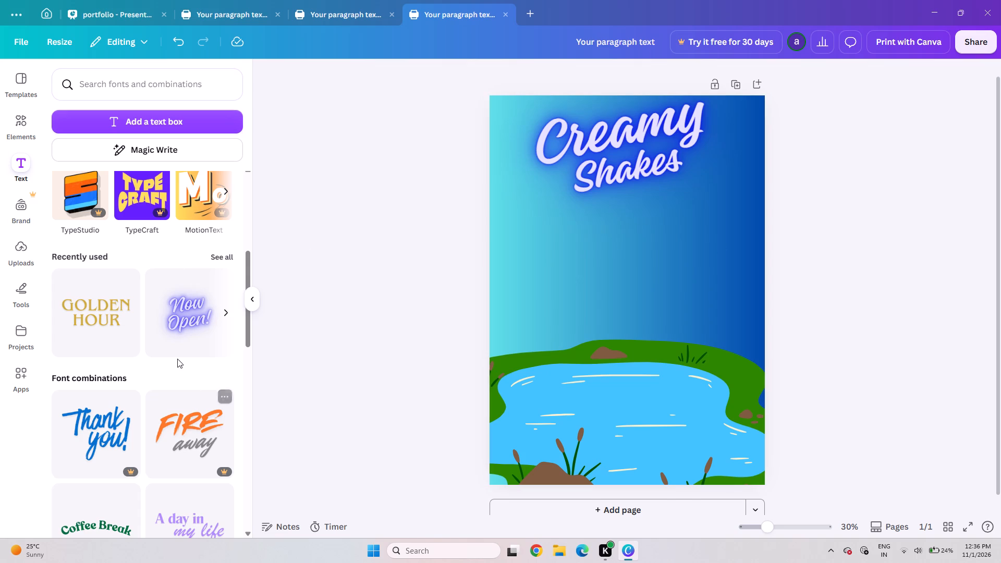
Look through the font combinations for a suitable text style, trying the "FIRE away" one.
scroll(177, 359, down, 4)
click(177, 201)
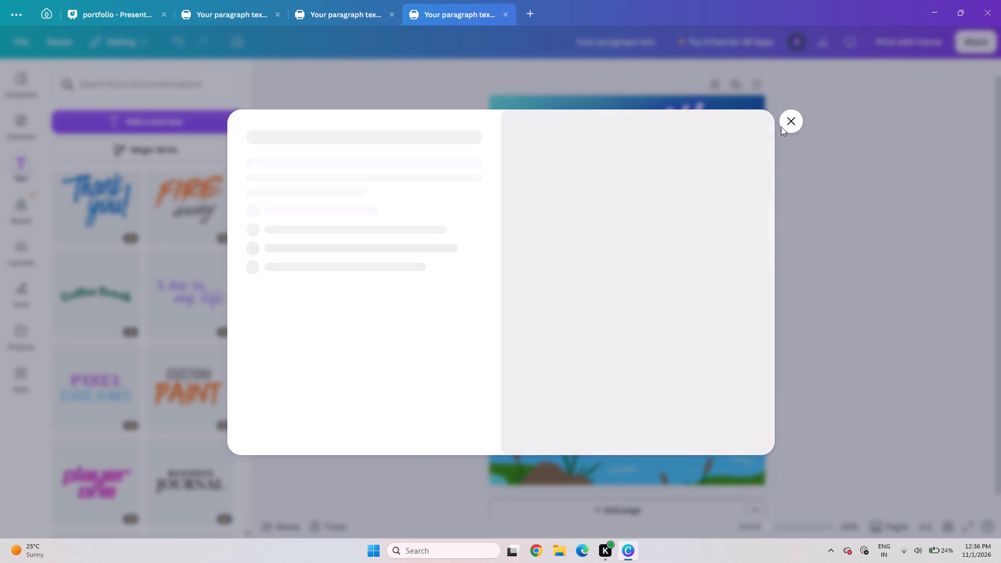
click(783, 127)
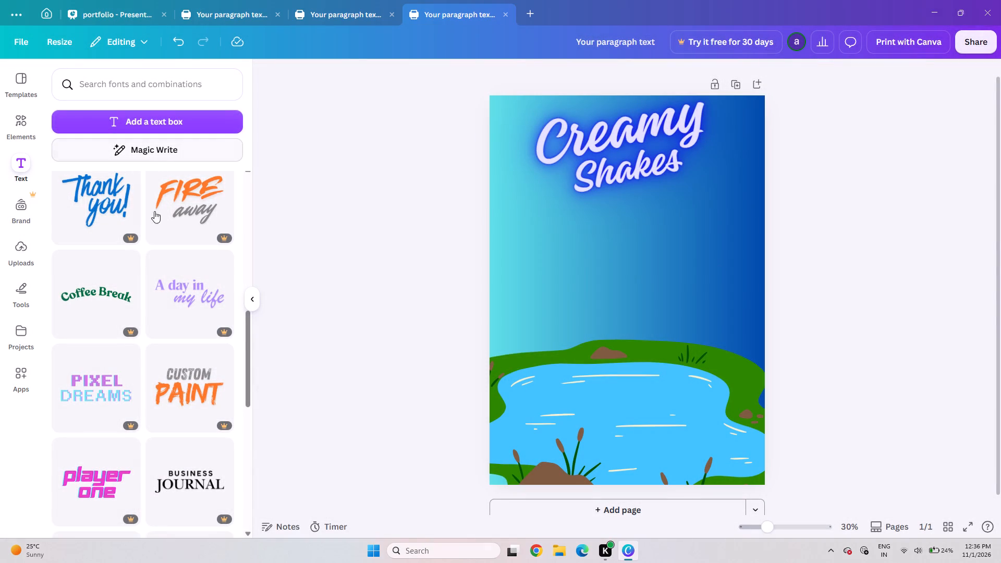
scroll(55, 199, down, 7)
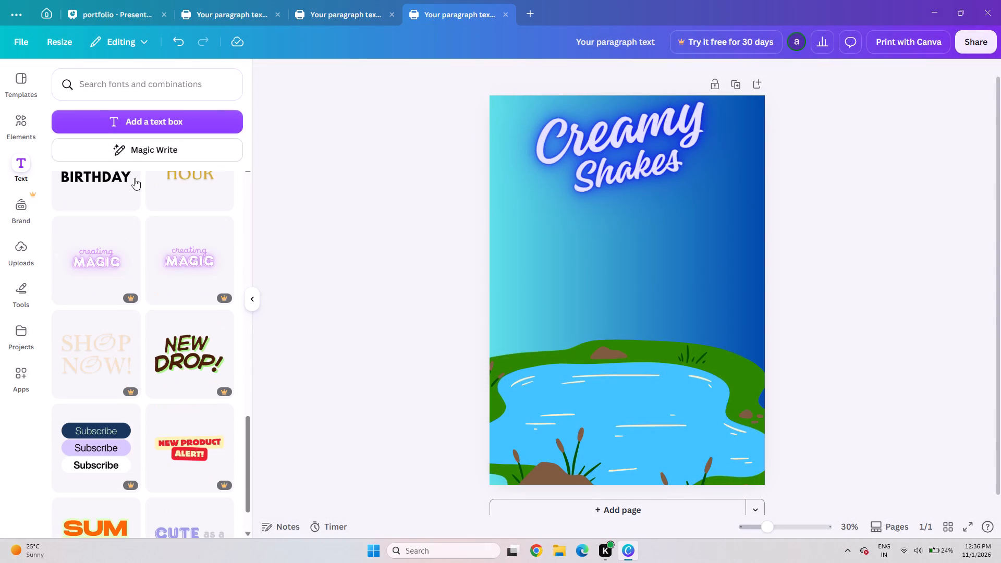
scroll(136, 181, down, 2)
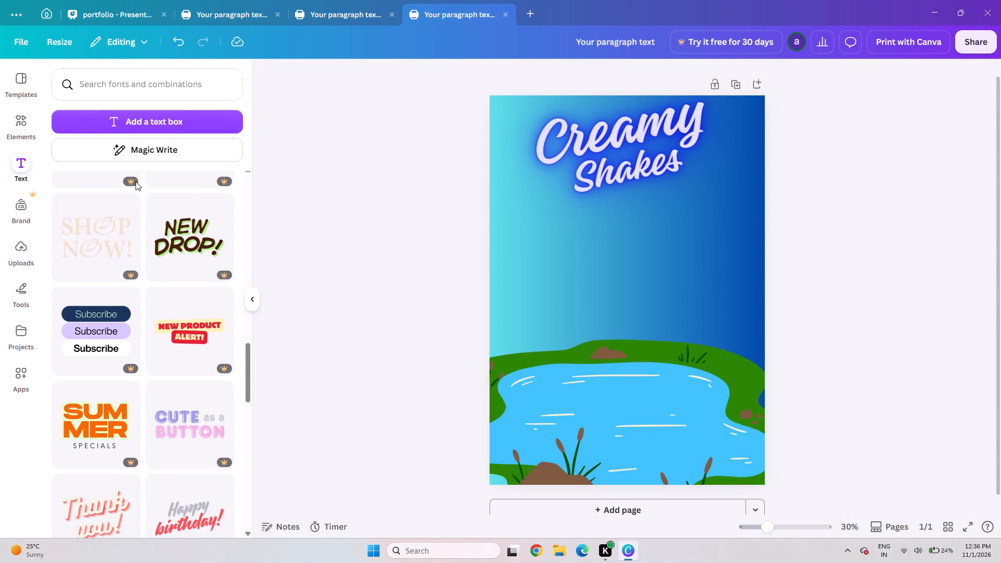
scroll(136, 181, down, 5)
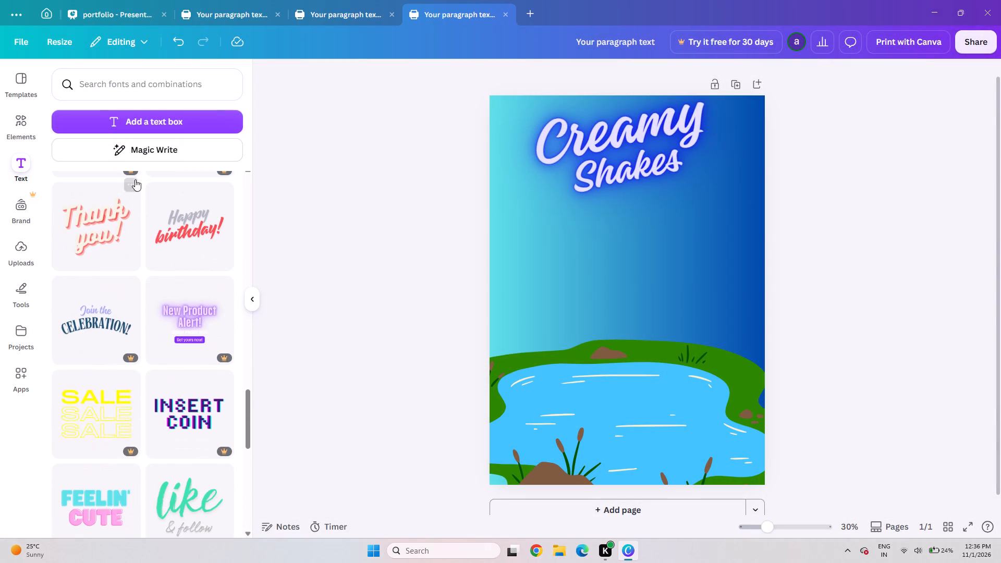
click(901, 160)
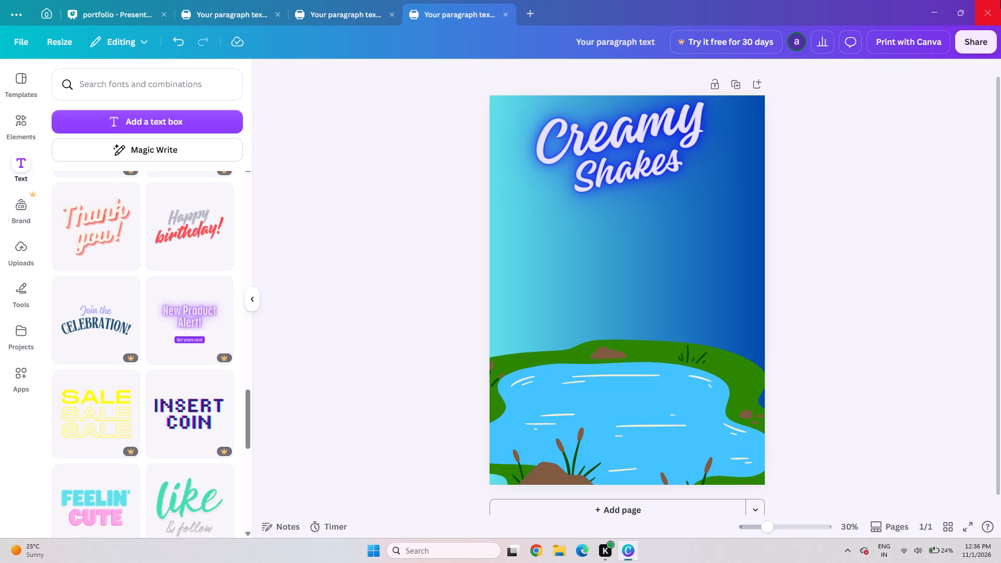